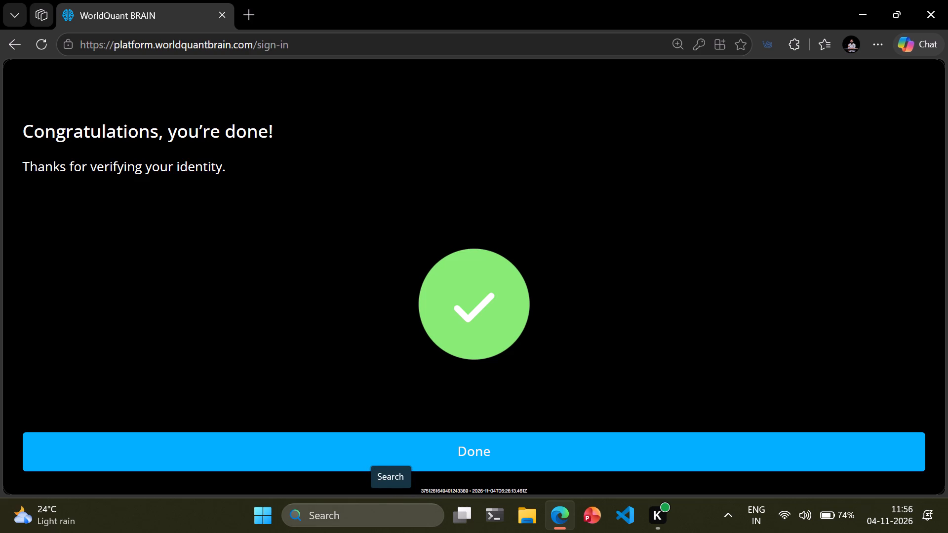
Finish the identity verification to enter the platform.
{"action": "left_click", "coordinate": [408, 455]}
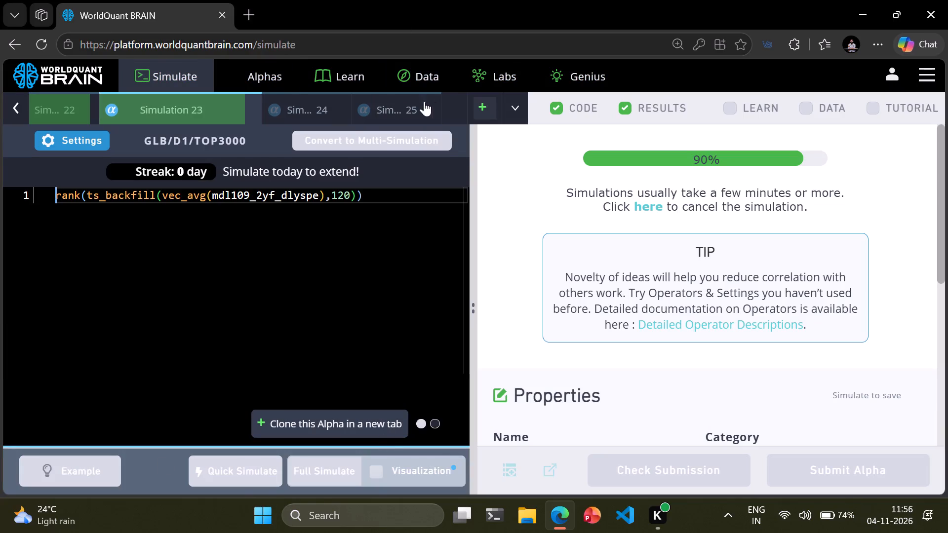
Look back through the earlier simulations and view the expression and progress of Simulation 21.
{"action": "triple_click", "coordinate": [21, 104]}
{"action": "triple_click", "coordinate": [21, 104]}
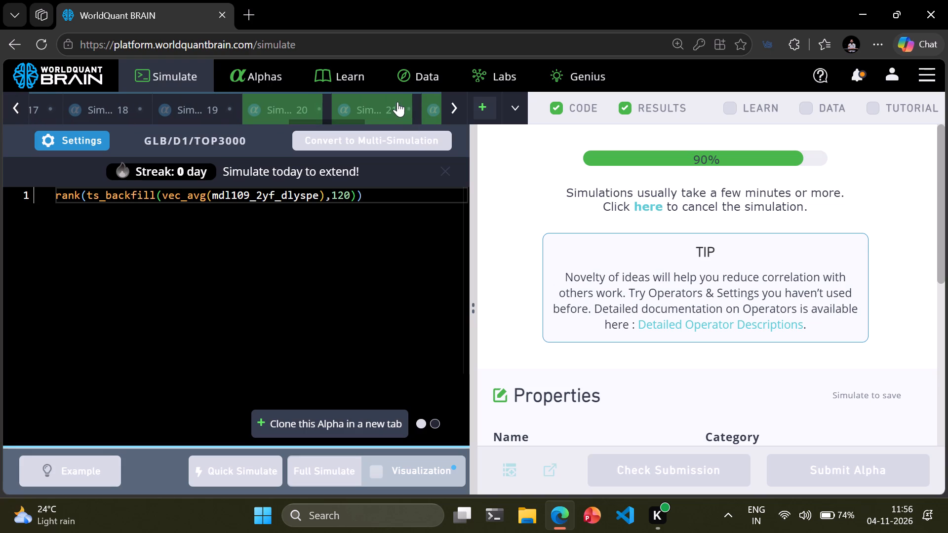
{"action": "double_click", "coordinate": [397, 102]}
Open the full message list and mark all announcements and notifications as read.
{"action": "left_click", "coordinate": [856, 73]}
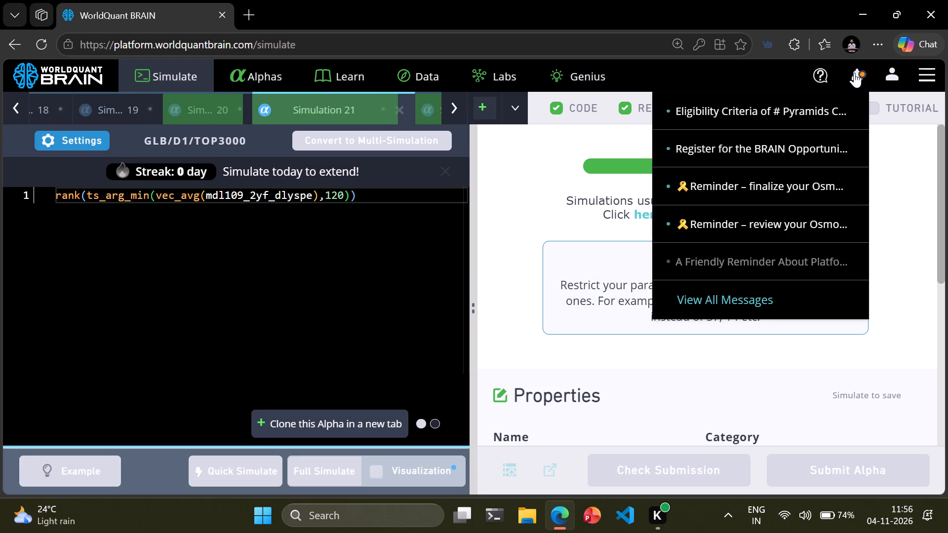
{"action": "left_click", "coordinate": [750, 304]}
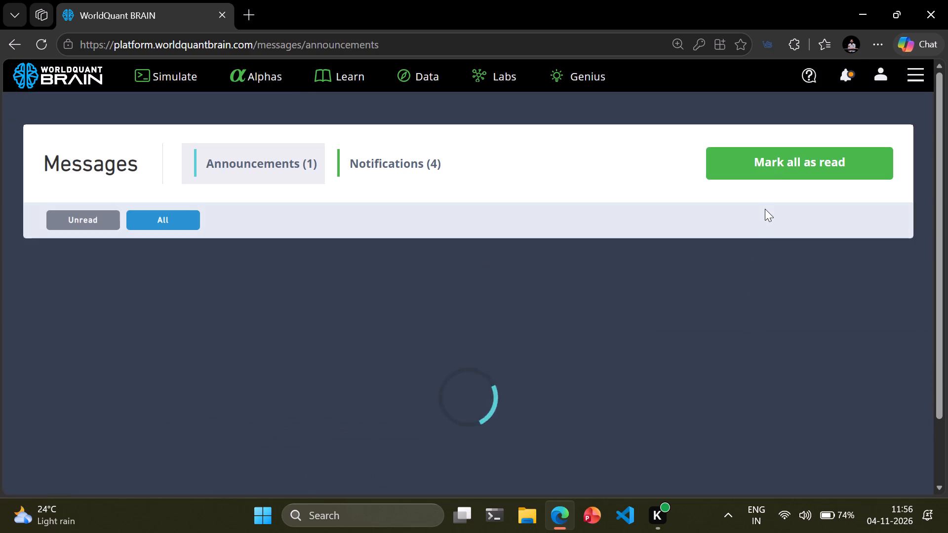
{"action": "left_click", "coordinate": [770, 163]}
{"action": "left_click", "coordinate": [368, 172]}
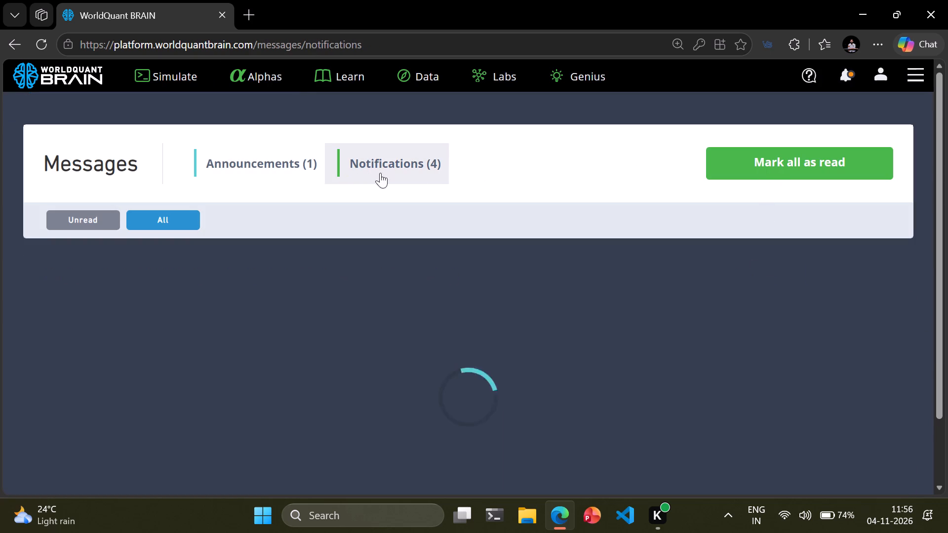
{"action": "left_click", "coordinate": [768, 166]}
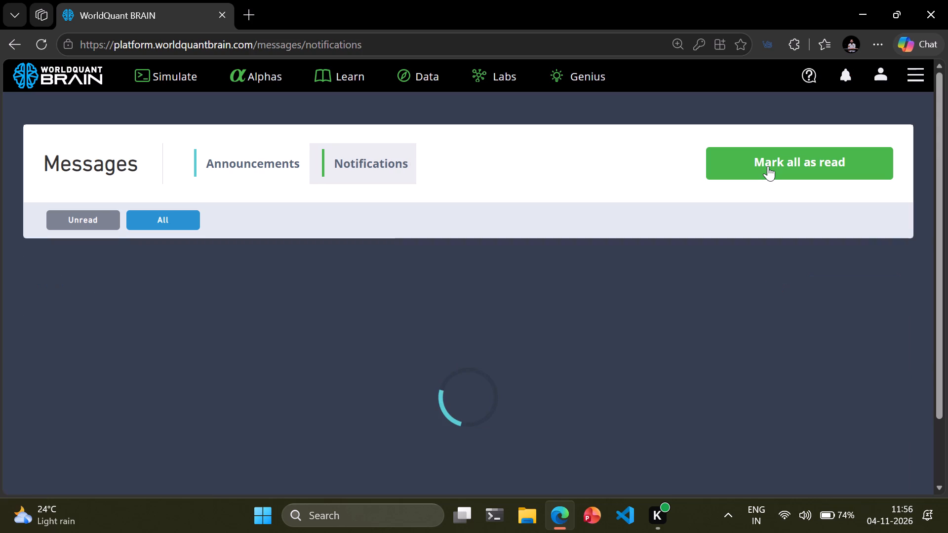
Find the "GLB/D1 Power Pool Nov'26" theme announcement and open its recommended risk68 dataset, leaving the current page.
{"action": "left_click", "coordinate": [246, 166]}
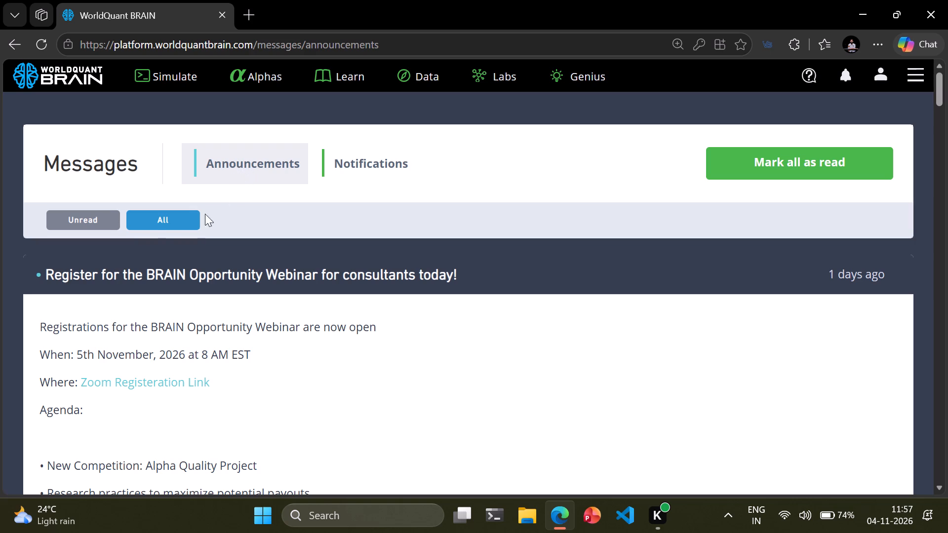
{"action": "left_click", "coordinate": [221, 162]}
{"action": "scroll", "coordinate": [617, 229], "scroll_direction": "down", "scroll_amount": 5}
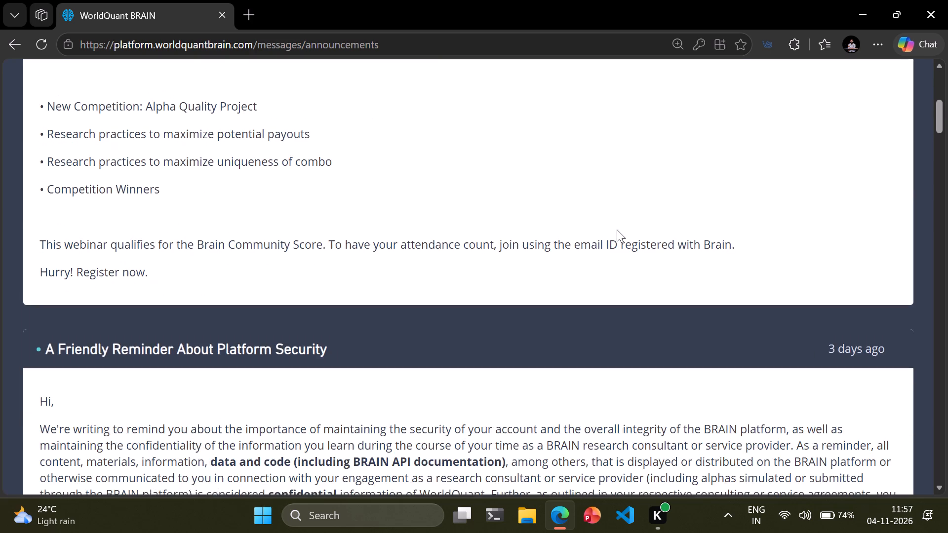
{"action": "scroll", "coordinate": [617, 229], "scroll_direction": "down", "scroll_amount": 15}
{"action": "scroll", "coordinate": [542, 244], "scroll_direction": "down", "scroll_amount": 3}
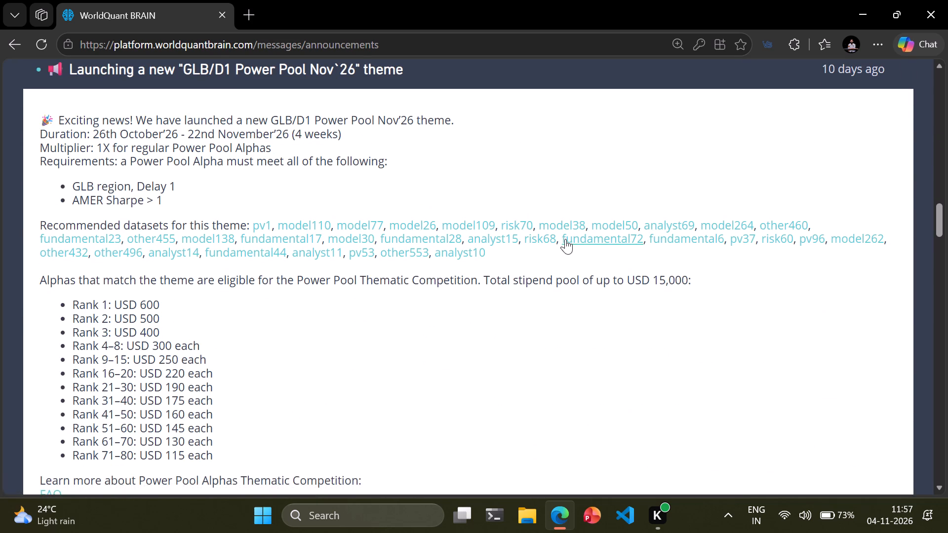
{"action": "left_click", "coordinate": [539, 239]}
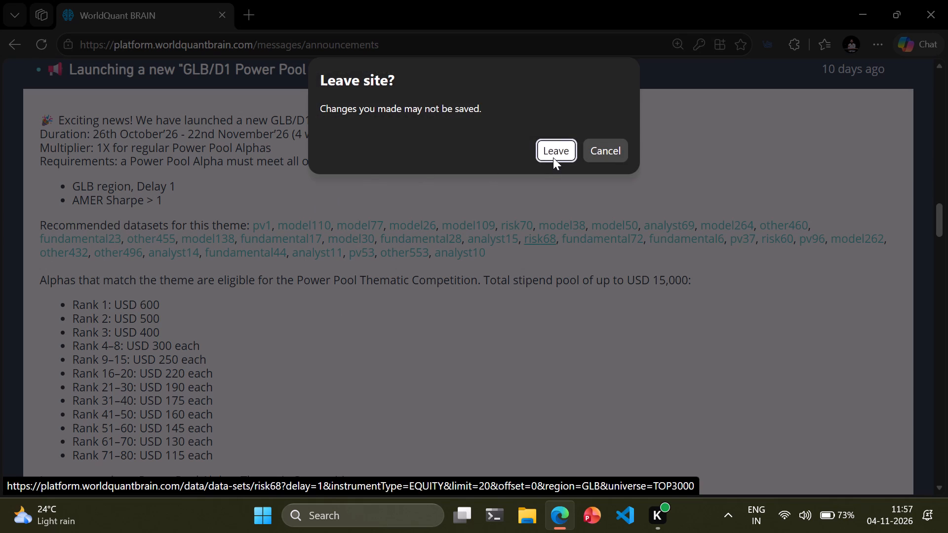
{"action": "left_click", "coordinate": [553, 157]}
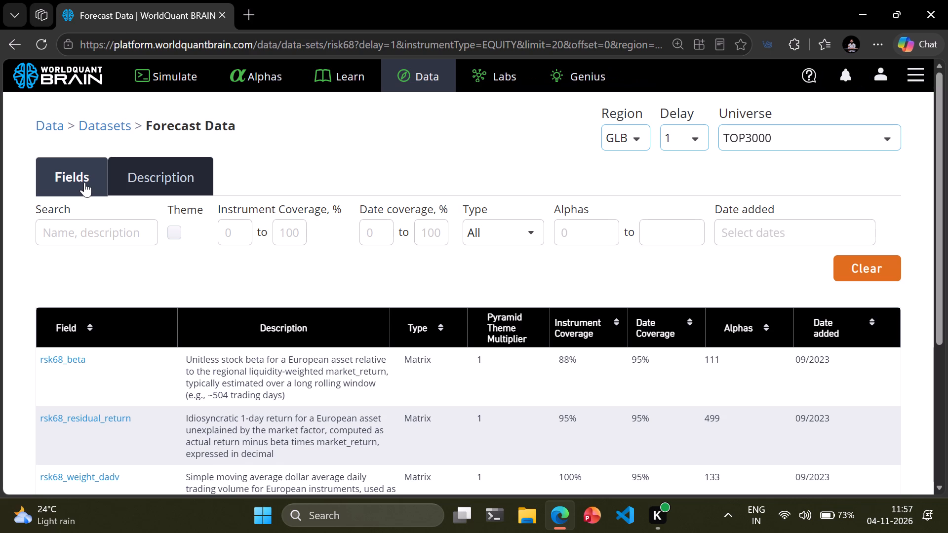
Open the Simulate page in a new browser tab, keeping the risk68 dataset page open.
{"action": "right_click", "coordinate": [156, 85]}
{"action": "left_click", "coordinate": [199, 103]}
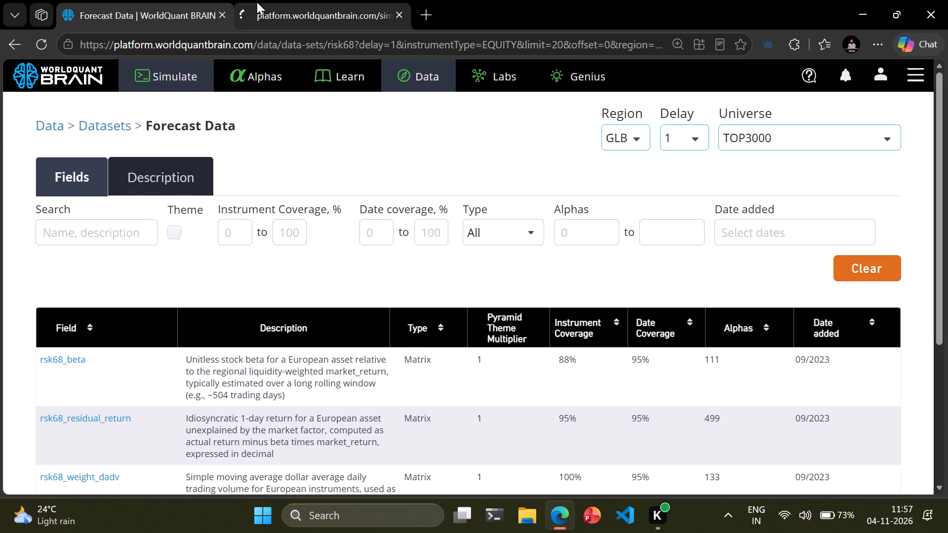
Sort the risk68 dataset's fields by number of alphas in descending order.
{"action": "left_click", "coordinate": [765, 328]}
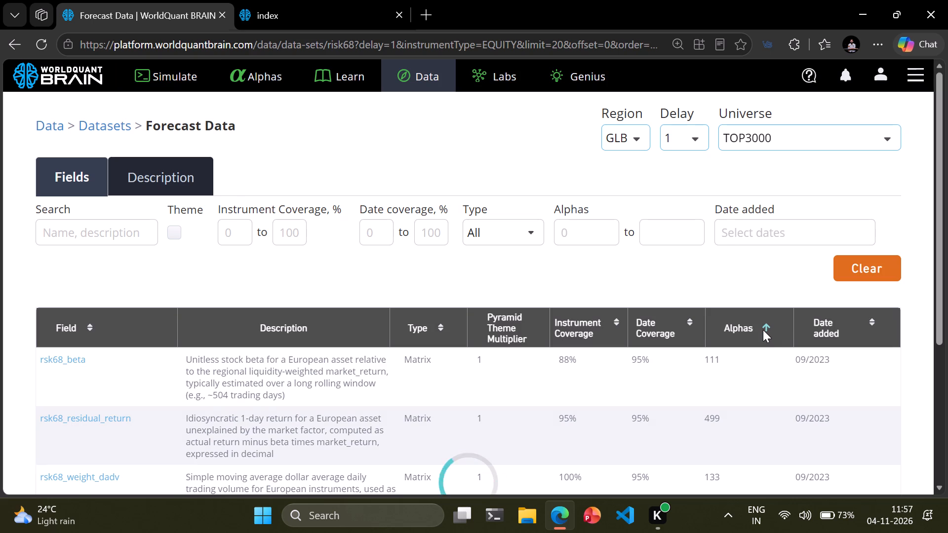
{"action": "left_click", "coordinate": [760, 330]}
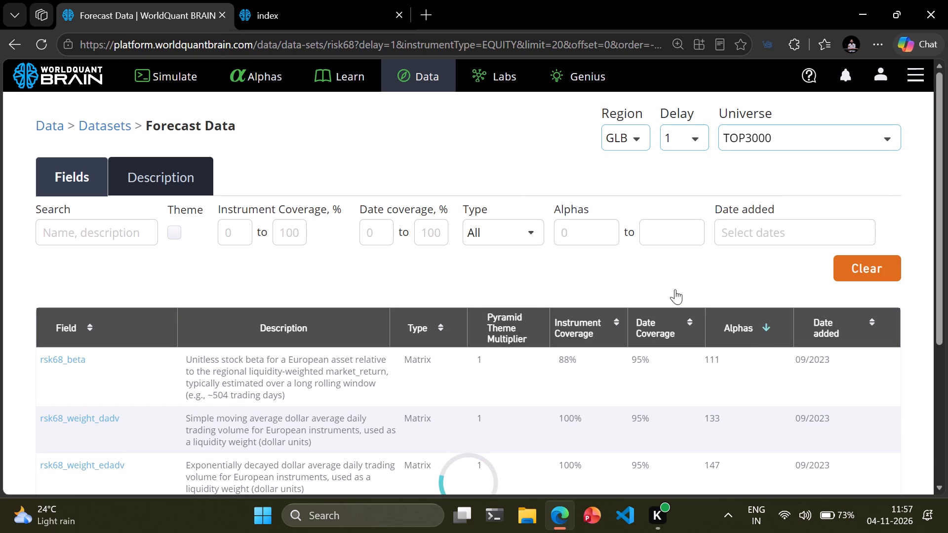
In the second browser tab, review the GLB/D1 Power Pool Nov'26 announcement's requirements and recommended datasets.
{"action": "left_click", "coordinate": [264, 0]}
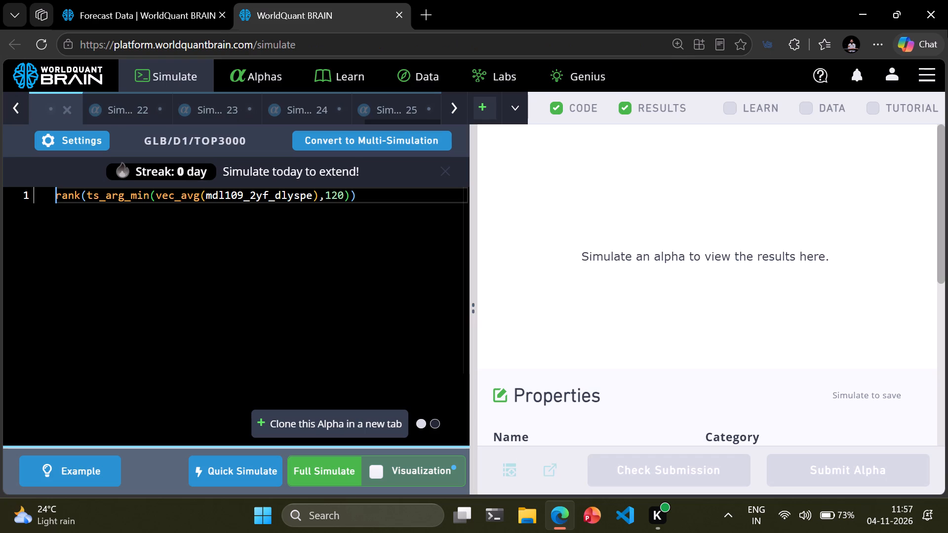
{"action": "left_click", "coordinate": [857, 76]}
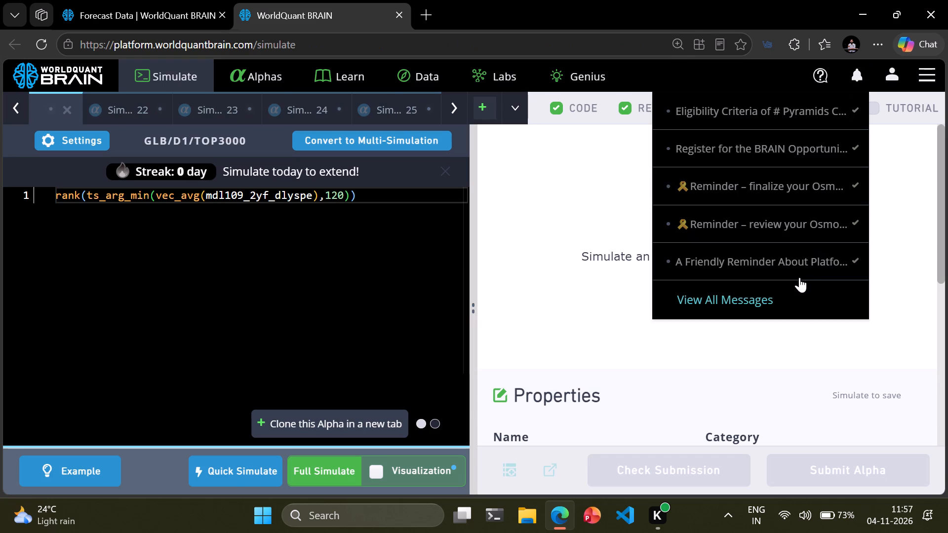
{"action": "left_click", "coordinate": [767, 296]}
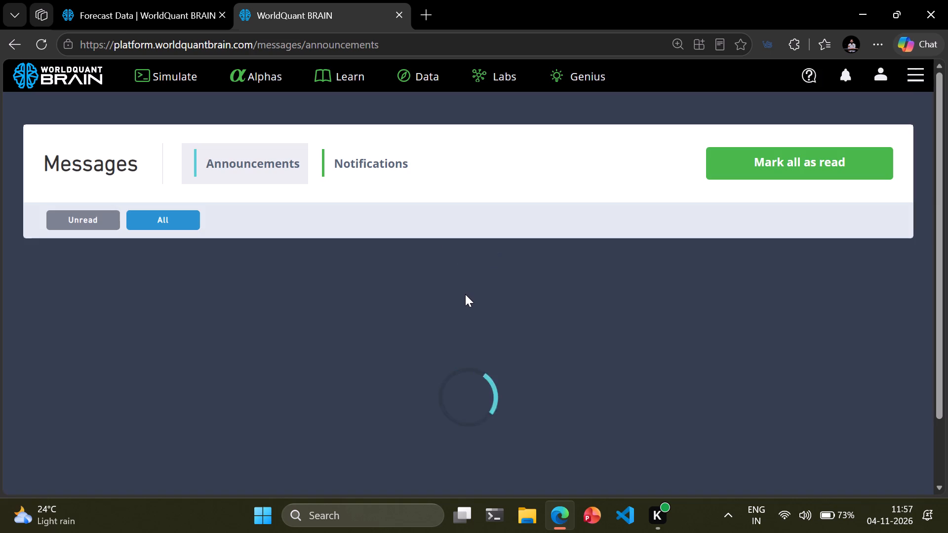
{"action": "scroll", "coordinate": [462, 295], "scroll_direction": "down", "scroll_amount": 11}
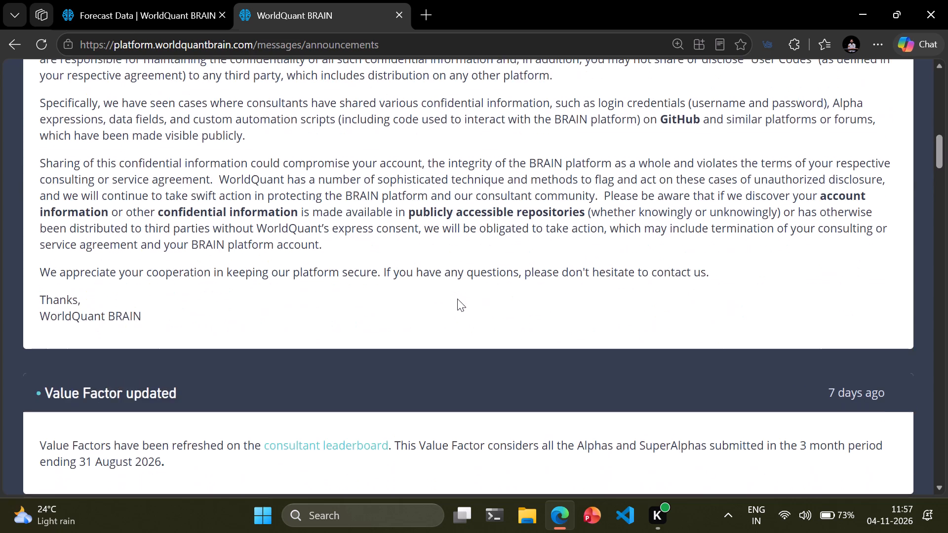
{"action": "scroll", "coordinate": [457, 299], "scroll_direction": "down", "scroll_amount": 12}
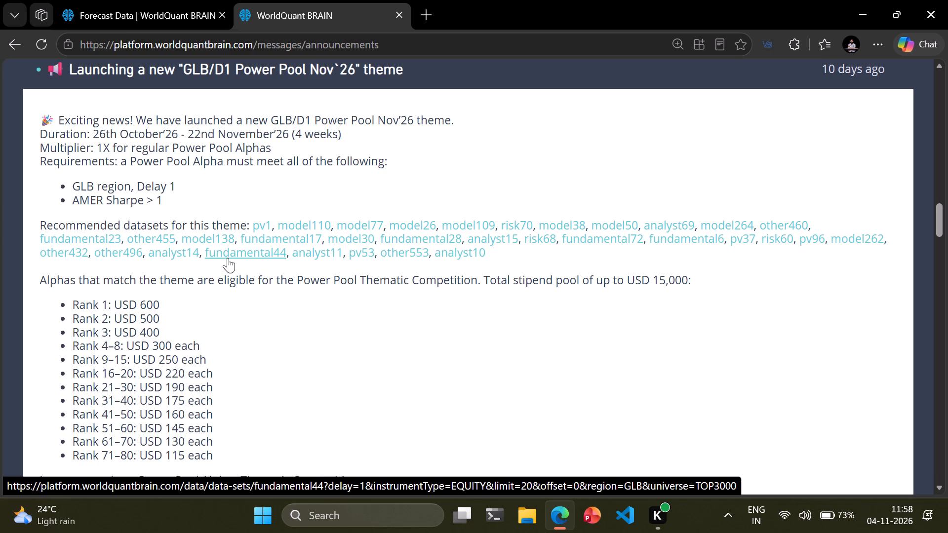
{"action": "scroll", "coordinate": [247, 274], "scroll_direction": "down", "scroll_amount": 2}
{"action": "scroll", "coordinate": [232, 298], "scroll_direction": "up", "scroll_amount": 2}
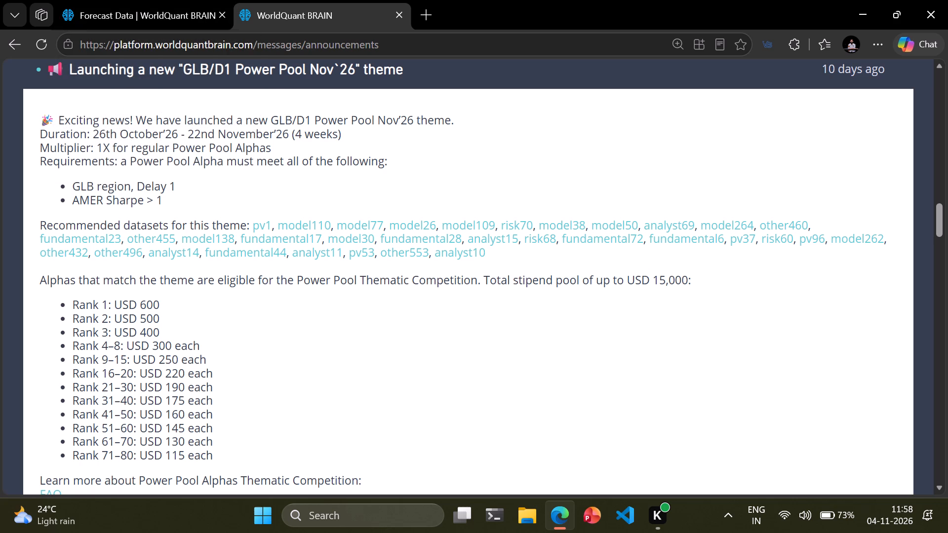
Copy the field name rsk68_residual_return from the risk68 dataset page.
{"action": "left_click", "coordinate": [196, 0]}
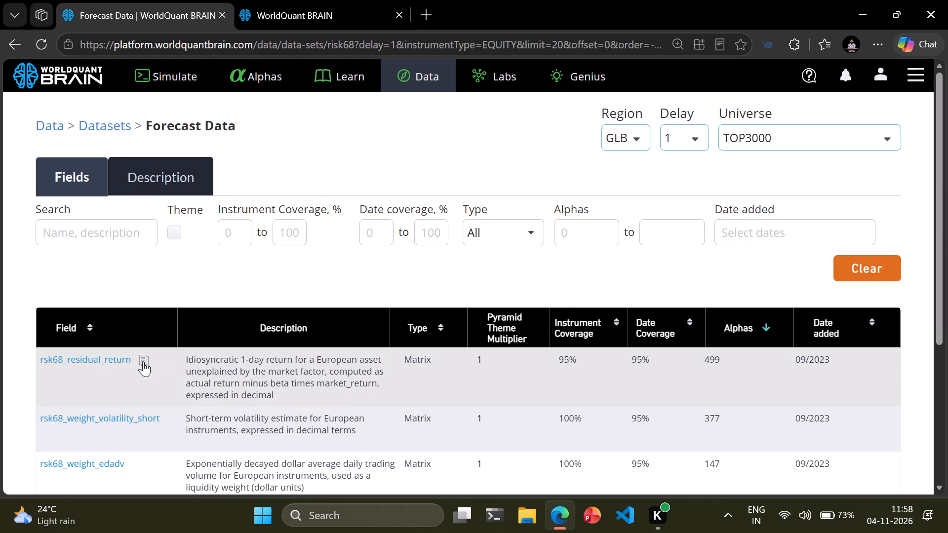
{"action": "left_click", "coordinate": [143, 361]}
Return to the Simulate page in the second browser tab and create a new single simulation.
{"action": "left_click", "coordinate": [301, 0]}
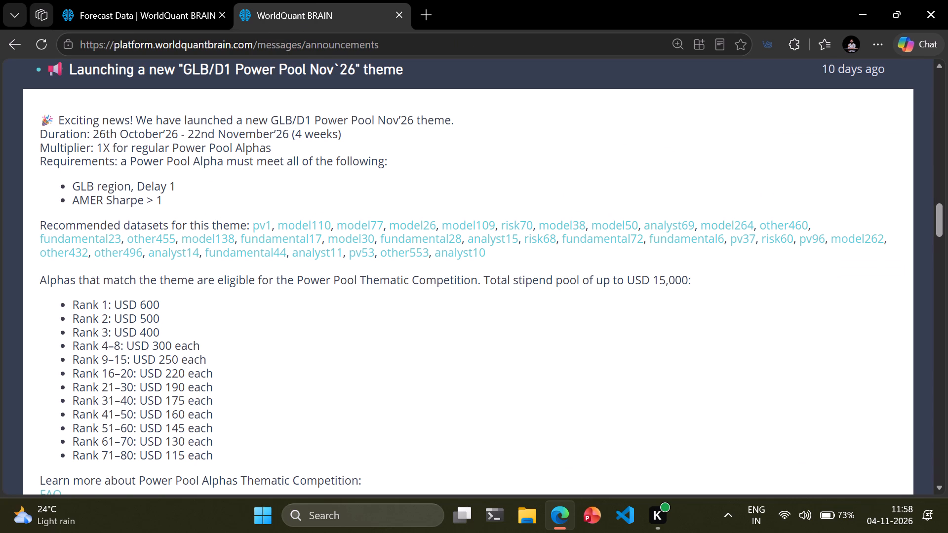
{"action": "scroll", "coordinate": [327, 158], "scroll_direction": "up", "scroll_amount": 20}
{"action": "scroll", "coordinate": [327, 158], "scroll_direction": "up", "scroll_amount": 14}
{"action": "left_click", "coordinate": [152, 71]}
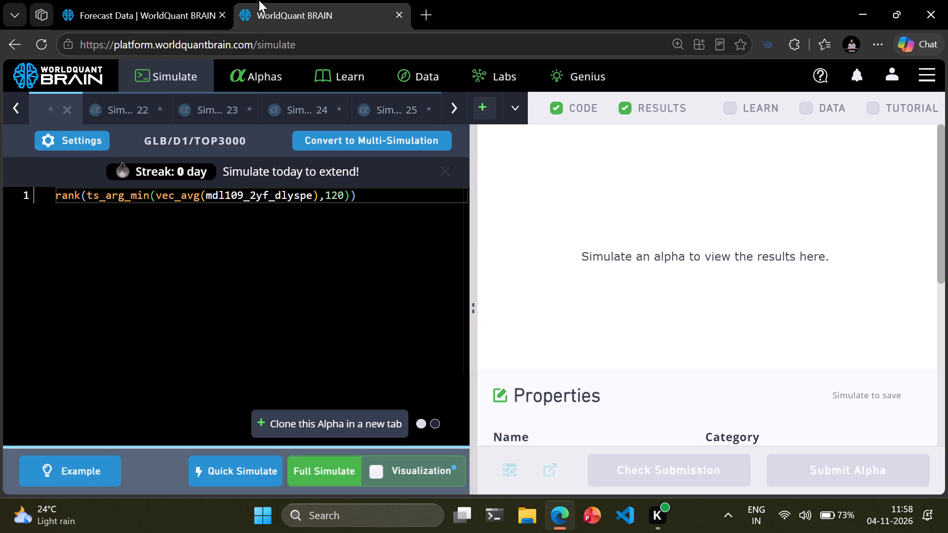
{"action": "left_click", "coordinate": [485, 103]}
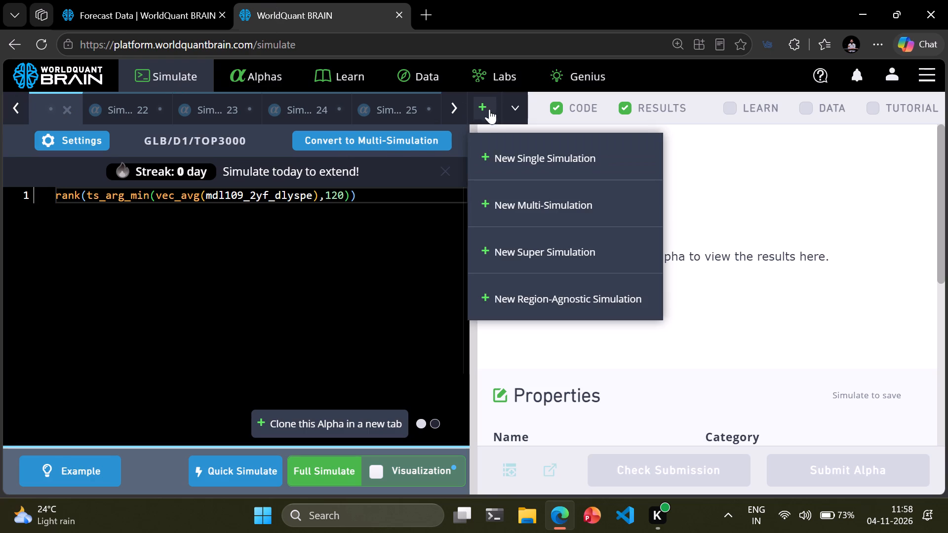
{"action": "left_click", "coordinate": [502, 153]}
Enter the expression rank(ts_arg_max(rsk68_residual_return,120)) in the new simulation and run a full simulation.
{"action": "left_click", "coordinate": [357, 251]}
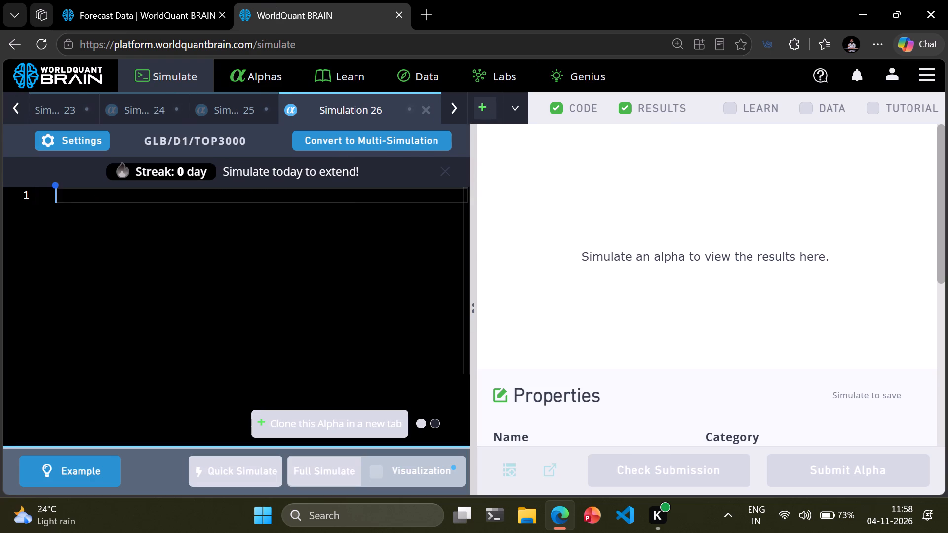
{"action": "type", "text": "rank"}
{"action": "key", "text": "Return"}
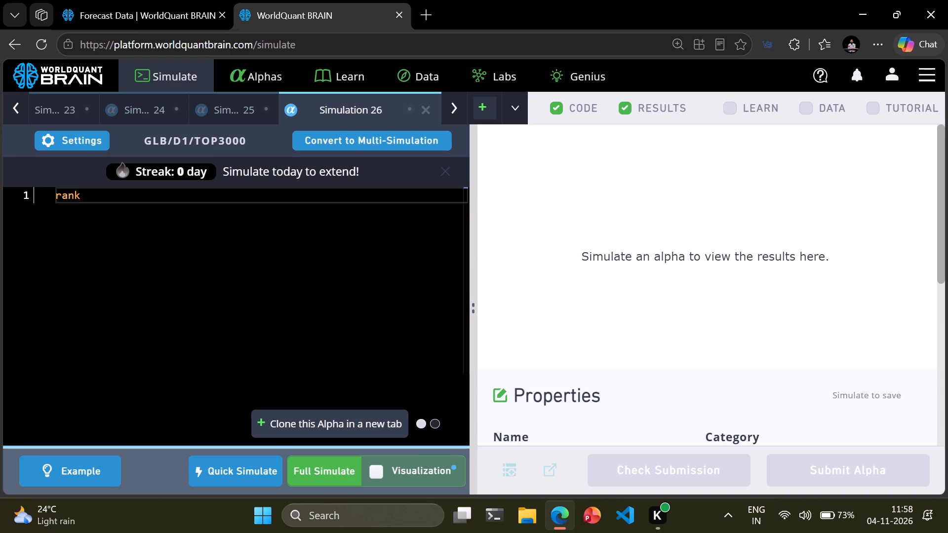
{"action": "type", "text": "(ts"}
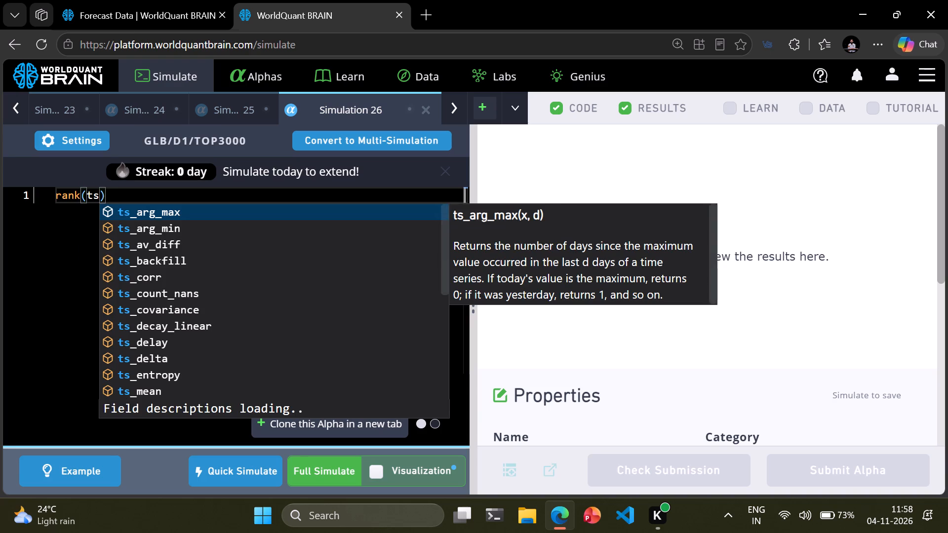
{"action": "type", "text": "_ar"}
{"action": "key", "text": "Return"}
{"action": "key", "text": "shift+parenleft"}
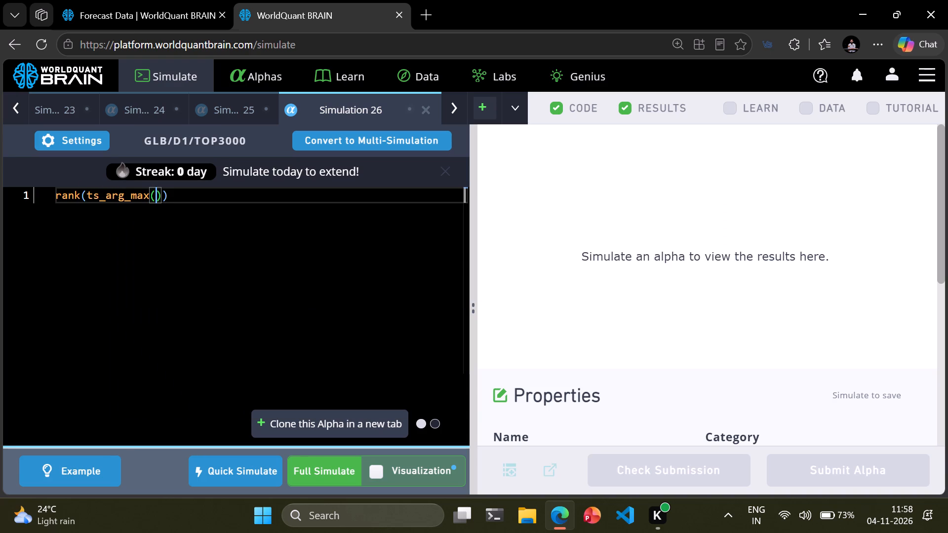
{"action": "key", "text": "ctrl+v"}
{"action": "type", "text": ",120"}
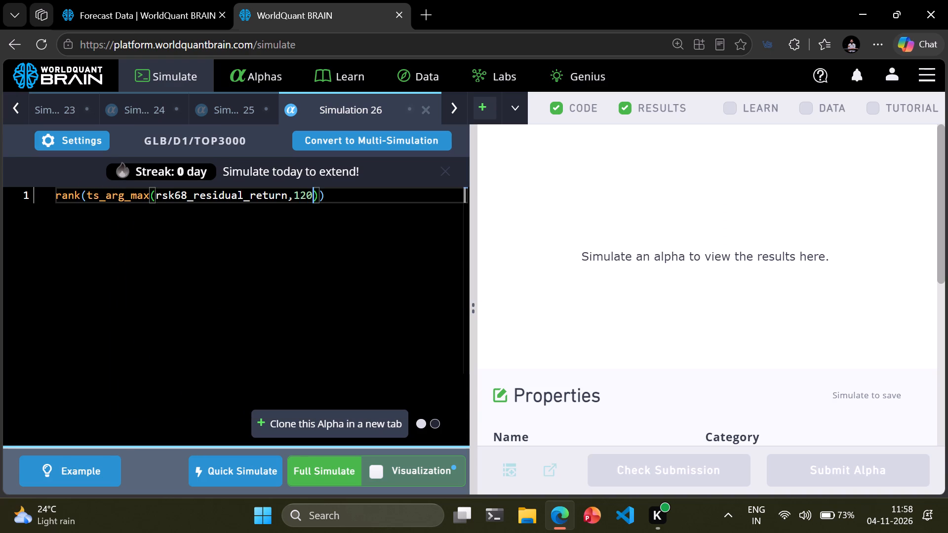
{"action": "left_click", "coordinate": [322, 481]}
Clone the alpha into a new simulation, change its operator to ts_arg_min, and run a full simulation.
{"action": "left_click", "coordinate": [322, 414]}
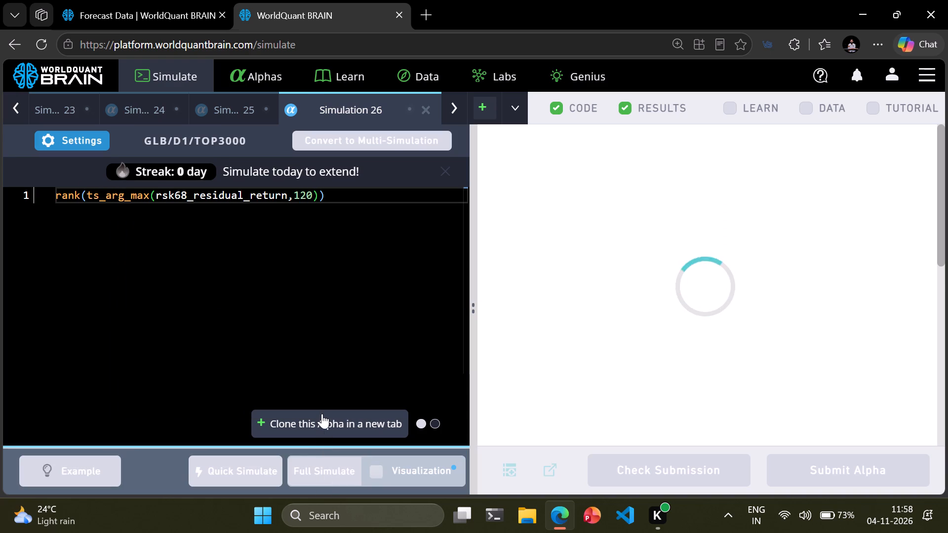
{"action": "left_click", "coordinate": [150, 194]}
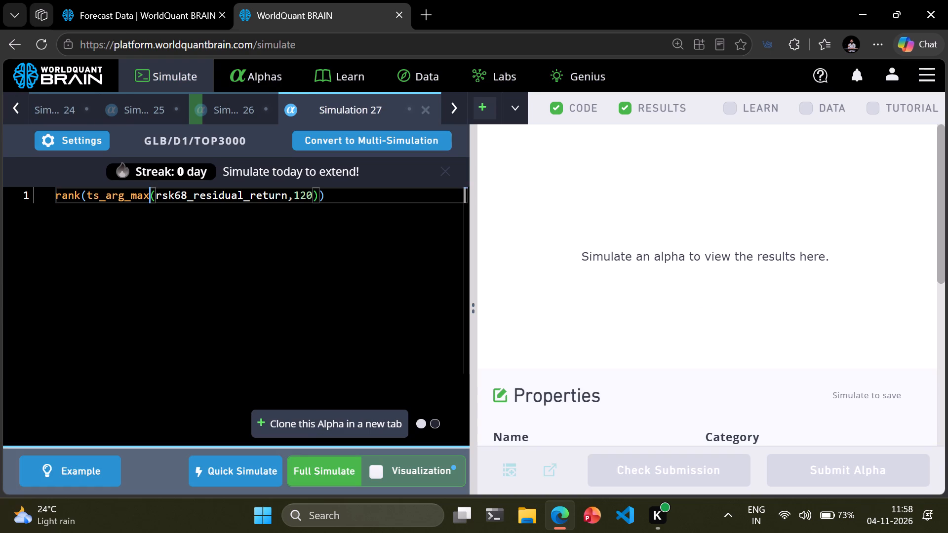
{"action": "key", "text": "BackSpace"}
{"action": "key", "text": "BackSpace"}
{"action": "type", "text": "in"}
{"action": "key", "text": "Return"}
{"action": "left_click", "coordinate": [305, 477]}
Clone the alpha into a new simulation, change its operator to ts_av_diff, and run a full simulation.
{"action": "left_click", "coordinate": [281, 428]}
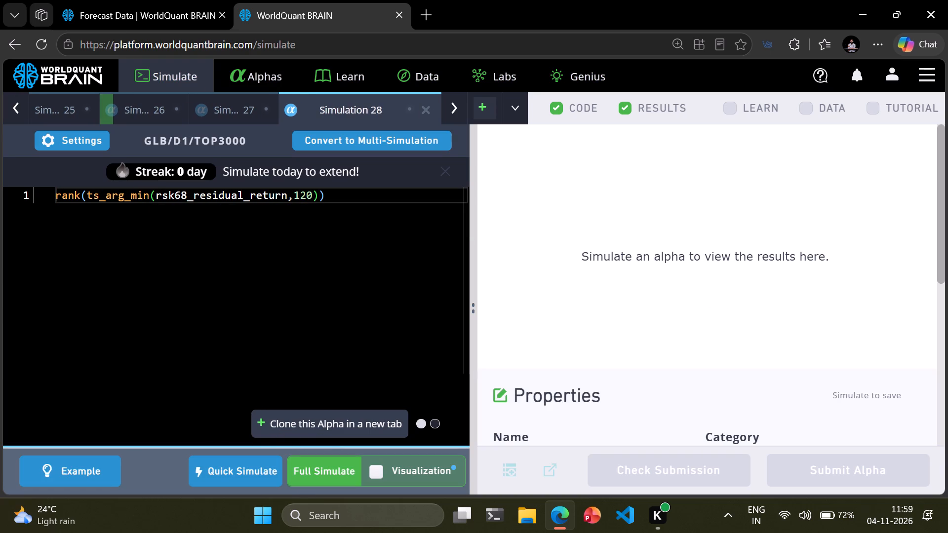
{"action": "left_click", "coordinate": [147, 197]}
{"action": "key", "text": "BackSpace"}
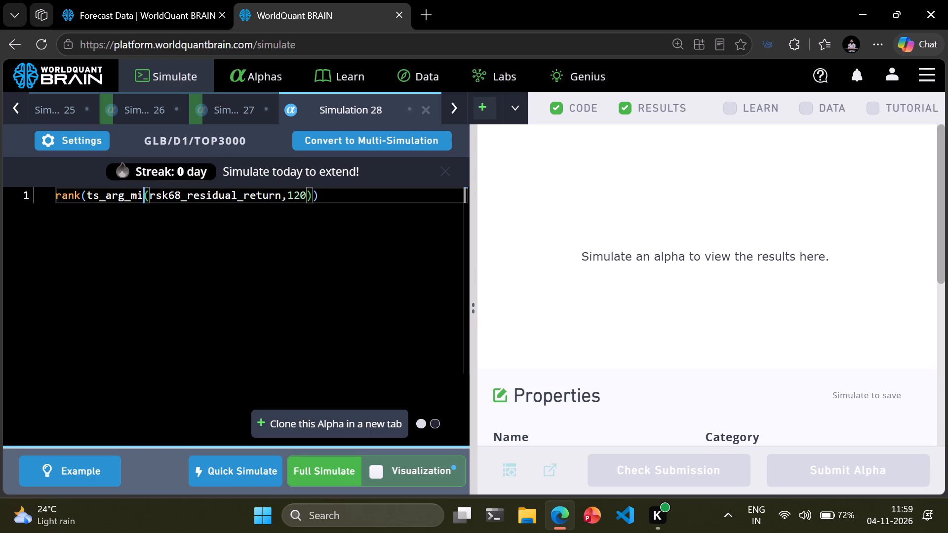
{"action": "key", "text": "BackSpace"}
{"action": "key", "text": "BackSpace"}
{"action": "key", "text": "BackSpace"}
{"action": "key", "text": "BackSpace"}
{"action": "key", "text": "BackSpace"}
{"action": "key", "text": "v"}
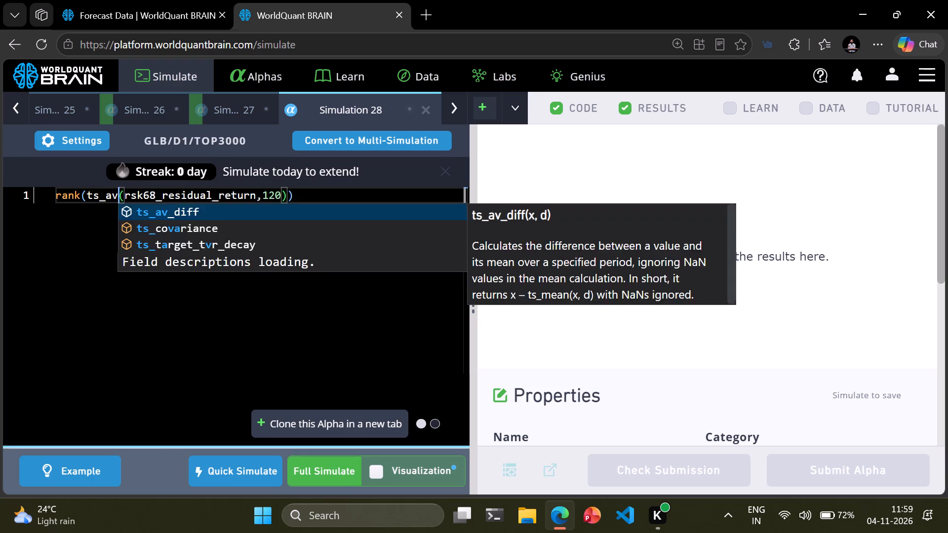
{"action": "key", "text": "Return"}
{"action": "left_click", "coordinate": [331, 473]}
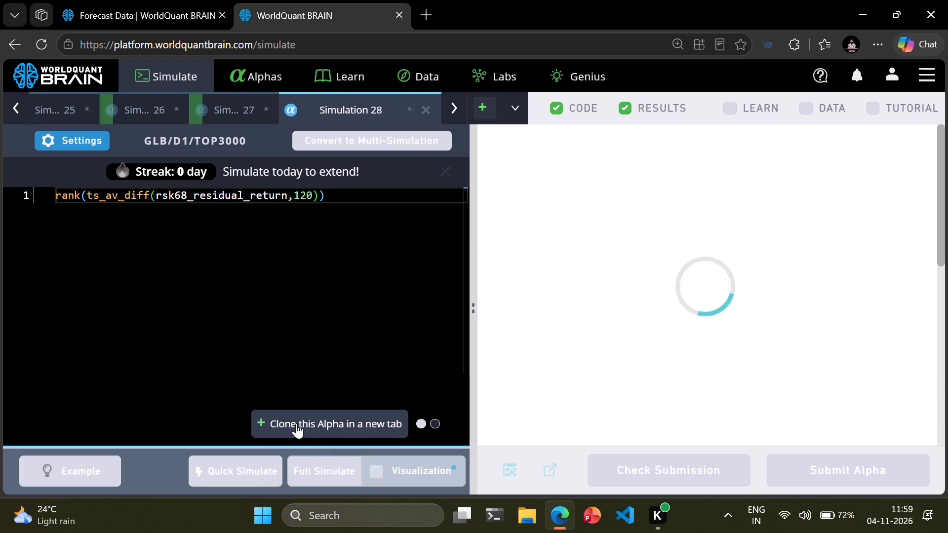
Clone the ts_av_diff alpha into a new simulation, change its operator to ts_backfill, and run a full simulation.
{"action": "left_click", "coordinate": [296, 423]}
{"action": "left_click", "coordinate": [148, 194]}
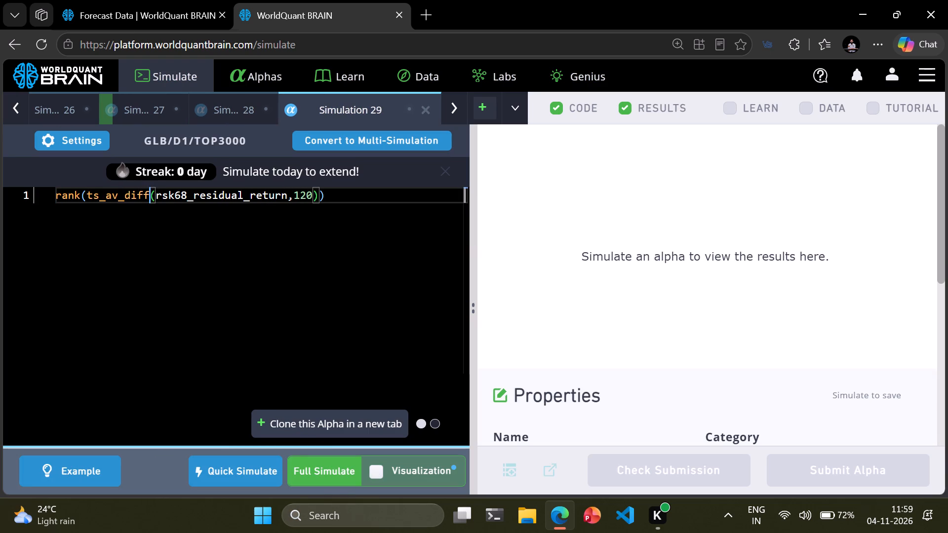
{"action": "key", "text": "BackSpace"}
{"action": "key", "text": "BackSpace"}
{"action": "key", "text": "BackSpace"}
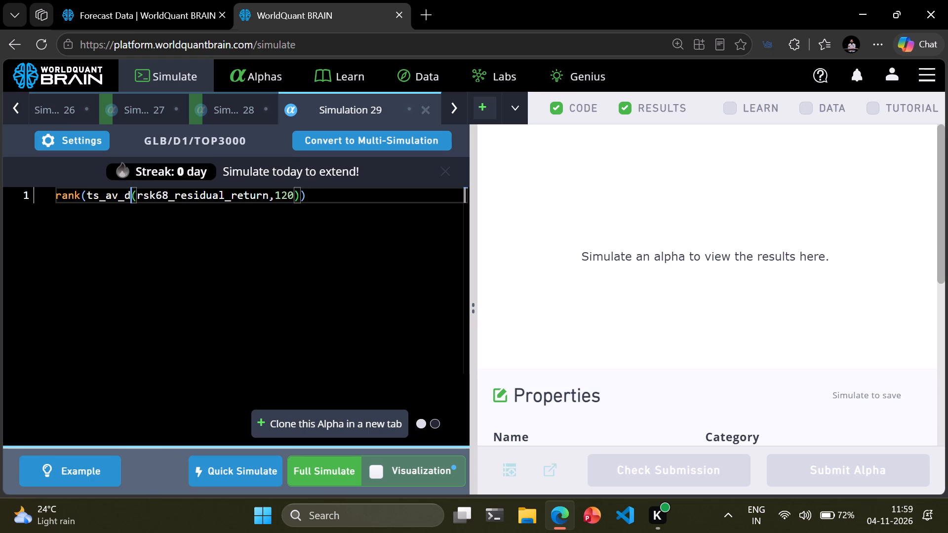
{"action": "key", "text": "BackSpace"}
{"action": "key", "text": "BackSpace"}
{"action": "key", "text": "BackSpace"}
{"action": "key", "text": "BackSpace"}
{"action": "type", "text": "ba"}
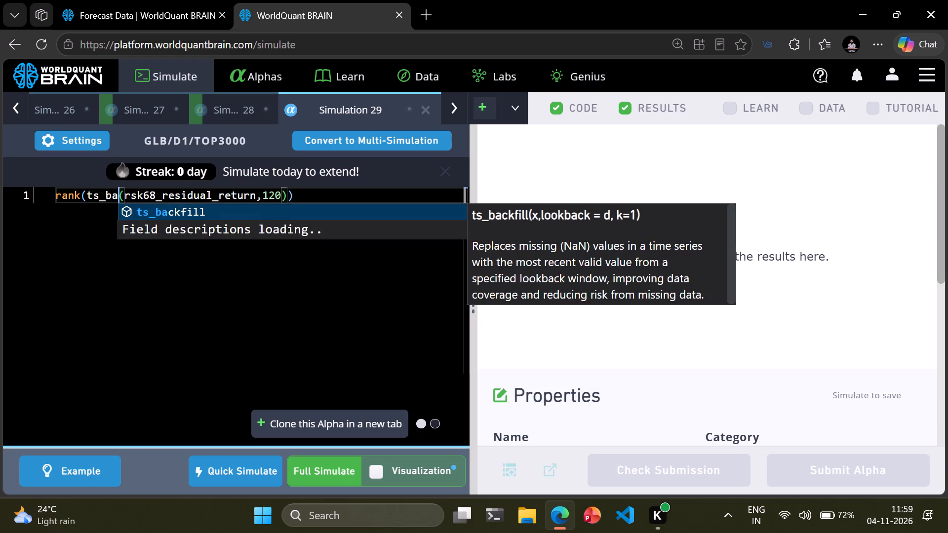
{"action": "key", "text": "Return"}
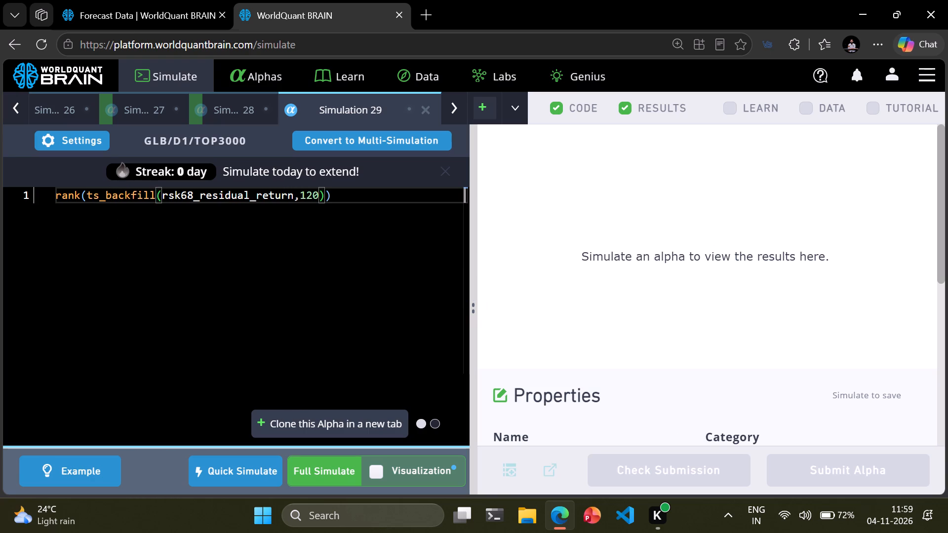
{"action": "left_click", "coordinate": [331, 462]}
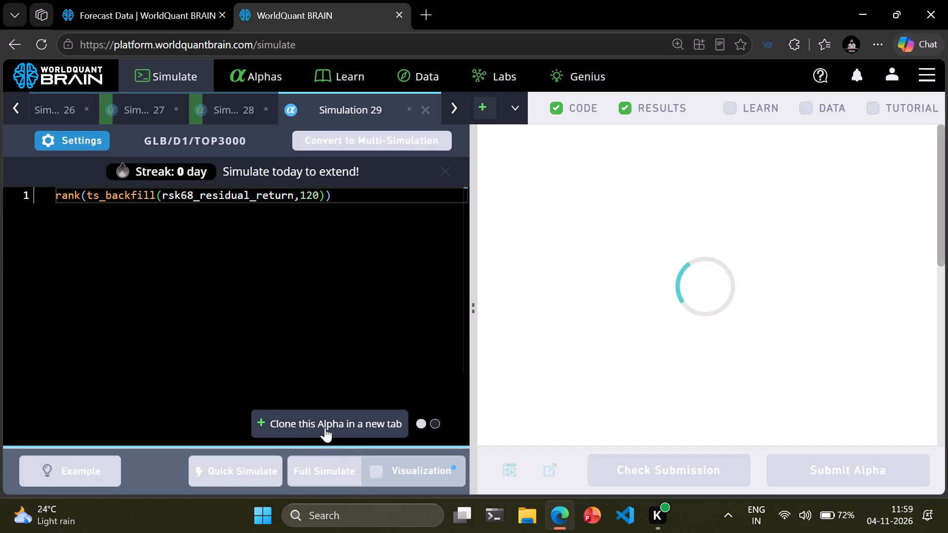
Clone the ts_backfill alpha into a new simulation, change its operator to ts_scale, and try to run a full simulation.
{"action": "left_click", "coordinate": [313, 417]}
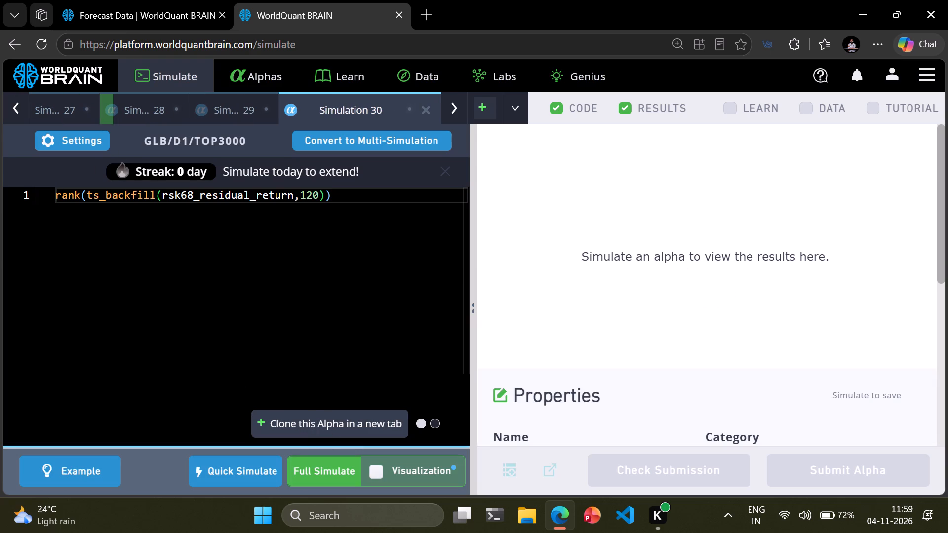
{"action": "left_click", "coordinate": [156, 195]}
{"action": "key", "text": "BackSpace"}
{"action": "key", "text": "BackSpace"}
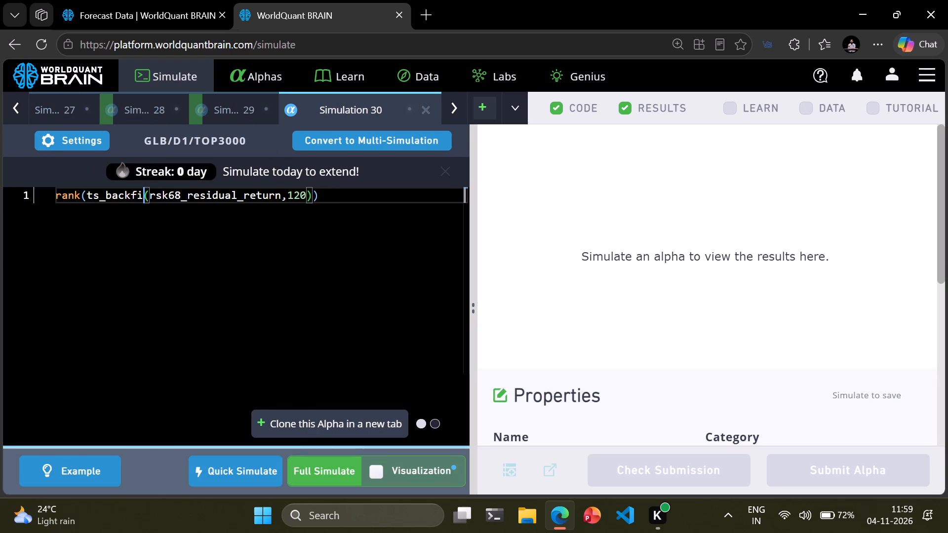
{"action": "key", "text": "BackSpace"}
{"action": "key", "text": "BackSpace"}
{"action": "key", "text": "BackSpace"}
{"action": "key", "text": "BackSpace"}
{"action": "key", "text": "BackSpace"}
{"action": "key", "text": "BackSpace"}
{"action": "key", "text": "BackSpace"}
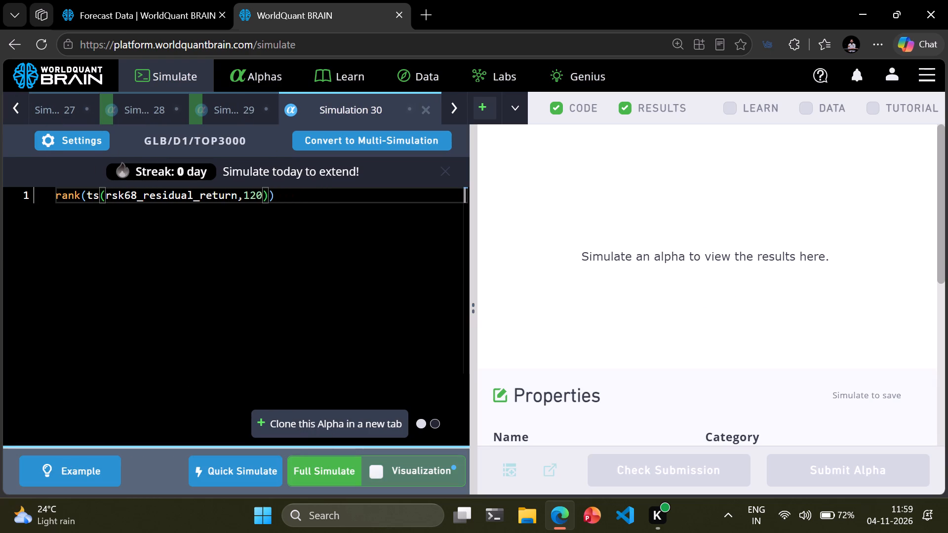
{"action": "type", "text": "_s"}
{"action": "key", "text": "Return"}
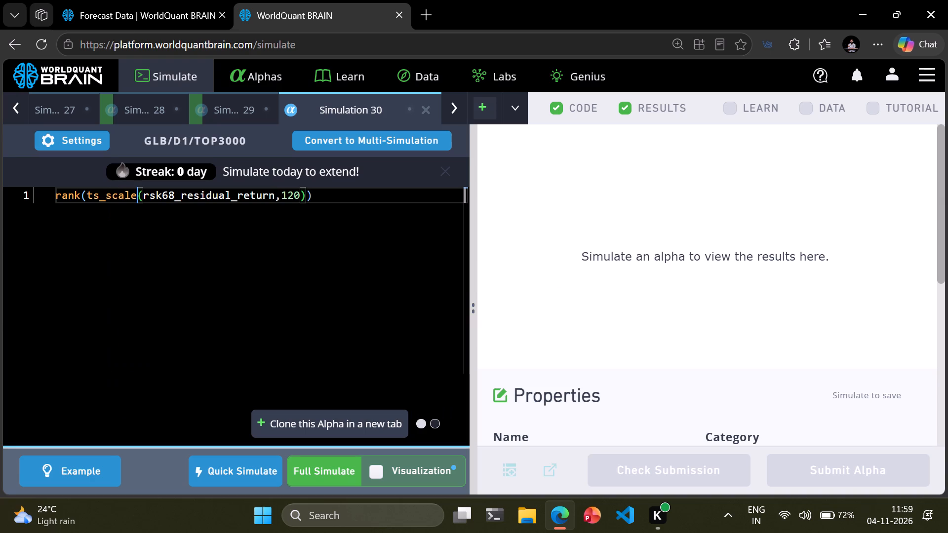
{"action": "left_click", "coordinate": [339, 463]}
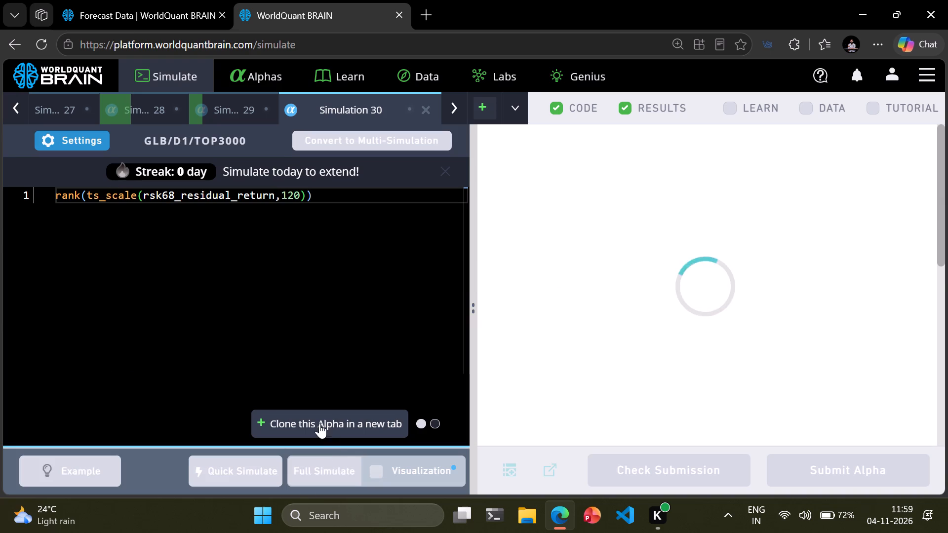
Clone the ts_scale alpha into a new simulation and change its operator to ts_rank.
{"action": "left_click", "coordinate": [319, 423]}
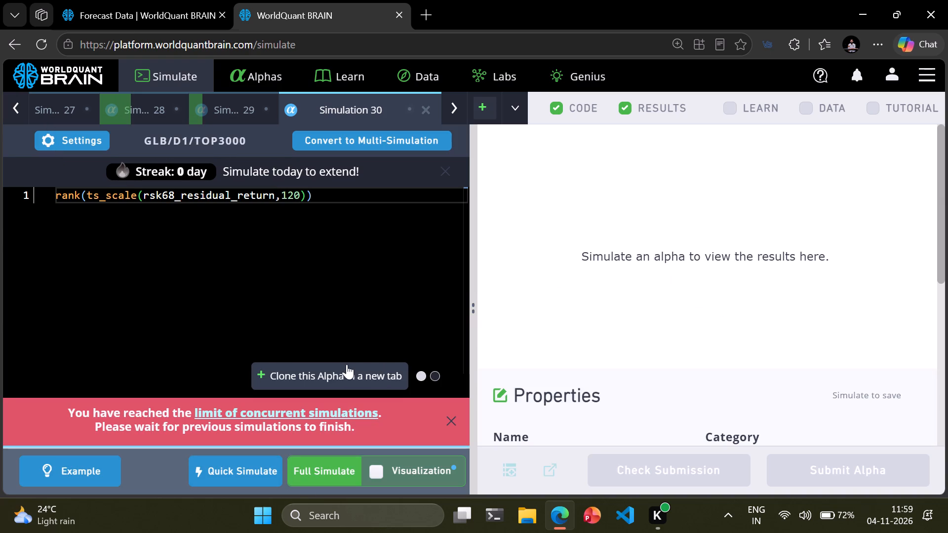
{"action": "left_click", "coordinate": [347, 364]}
{"action": "left_click", "coordinate": [136, 191]}
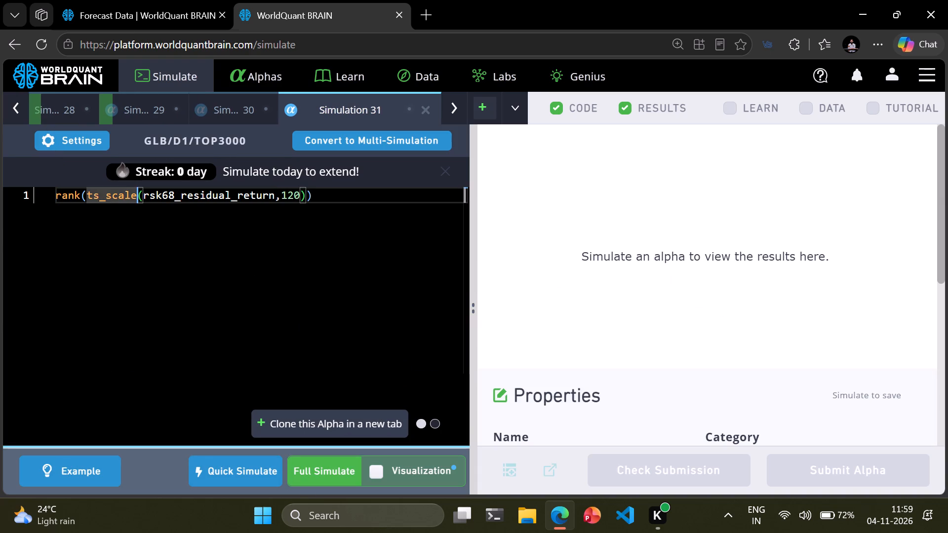
{"action": "key", "text": "BackSpace"}
{"action": "key", "text": "BackSpace"}
{"action": "key", "text": "BackSpace"}
{"action": "key", "text": "BackSpace"}
{"action": "key", "text": "BackSpace"}
{"action": "key", "text": "r"}
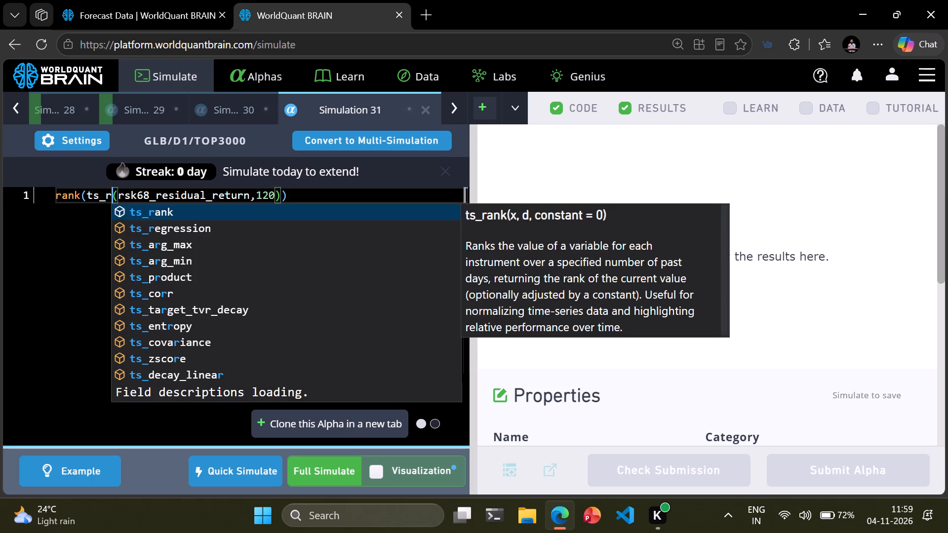
{"action": "key", "text": "Return"}
Return to the risk68 Forecast Data page in the first browser tab.
{"action": "left_click", "coordinate": [147, 0]}
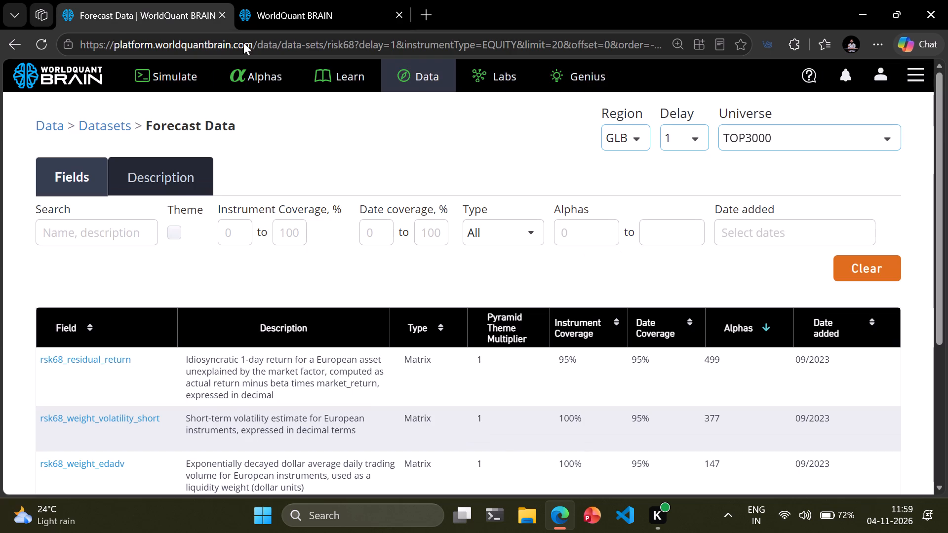
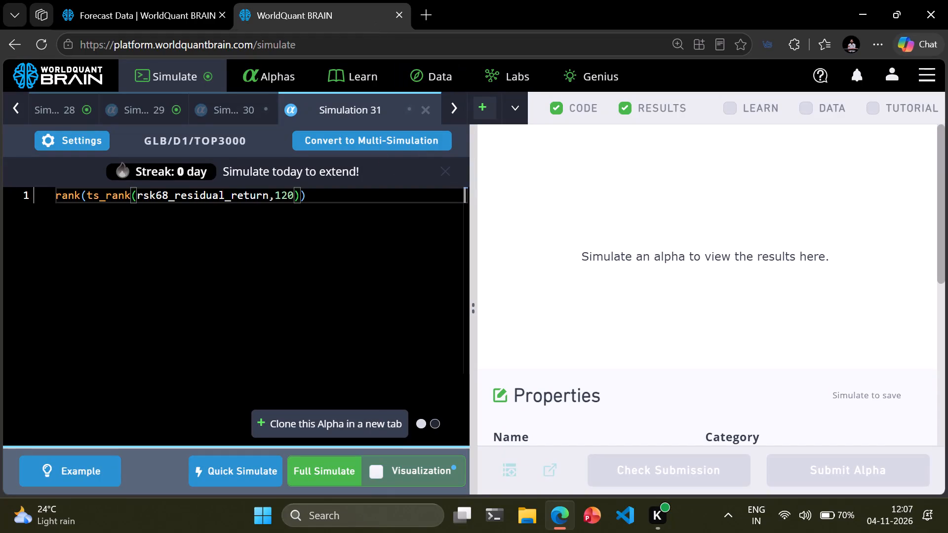
Run full simulations of the ts_rank alpha and the ts_scale alpha.
{"action": "left_click", "coordinate": [335, 482]}
{"action": "left_click", "coordinate": [246, 113]}
{"action": "left_click", "coordinate": [304, 469]}
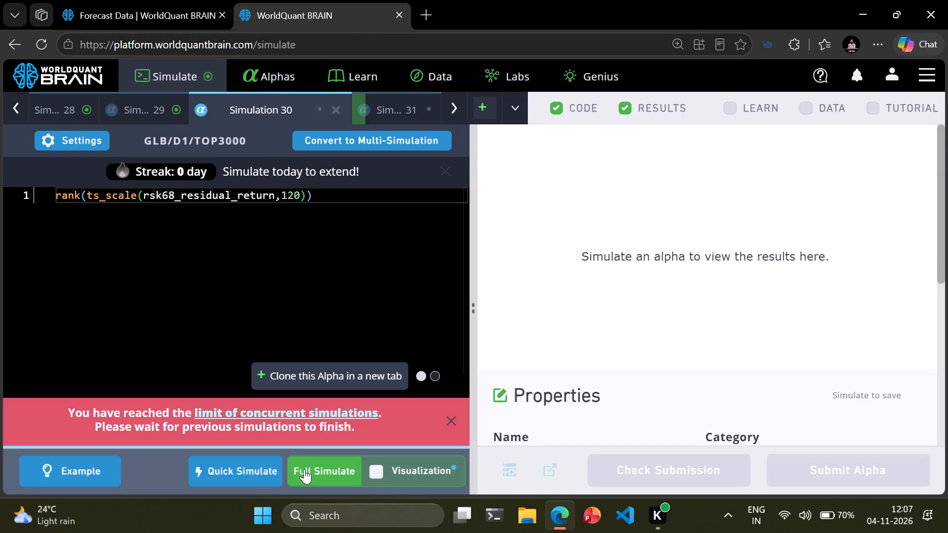
Examine the failed IS tests of the ts_backfill and ts_av_diff alphas in Simulations 29 and 28.
{"action": "left_click", "coordinate": [154, 100]}
{"action": "scroll", "coordinate": [669, 249], "scroll_direction": "down", "scroll_amount": 6}
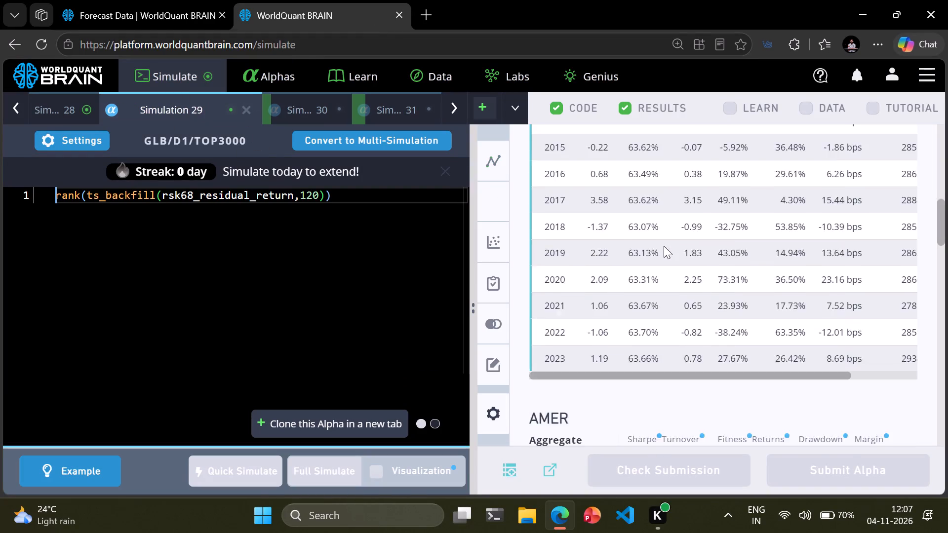
{"action": "scroll", "coordinate": [664, 246], "scroll_direction": "down", "scroll_amount": 9}
{"action": "scroll", "coordinate": [624, 269], "scroll_direction": "down", "scroll_amount": 4}
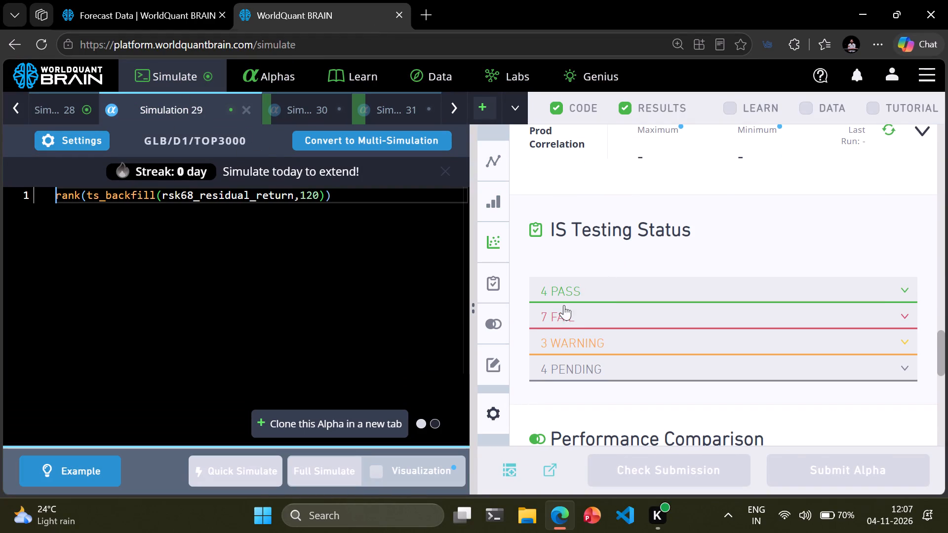
{"action": "left_click", "coordinate": [551, 314]}
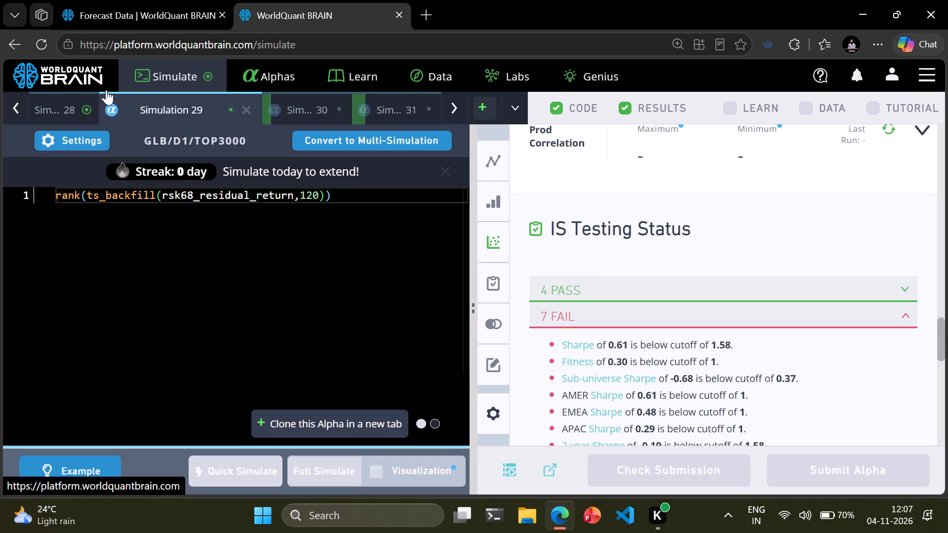
{"action": "left_click", "coordinate": [62, 106]}
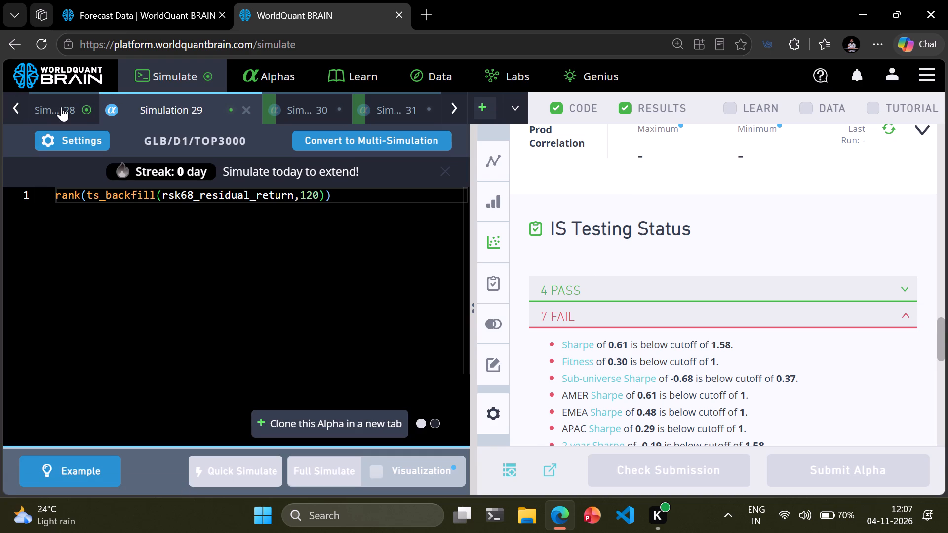
{"action": "left_click", "coordinate": [575, 320]}
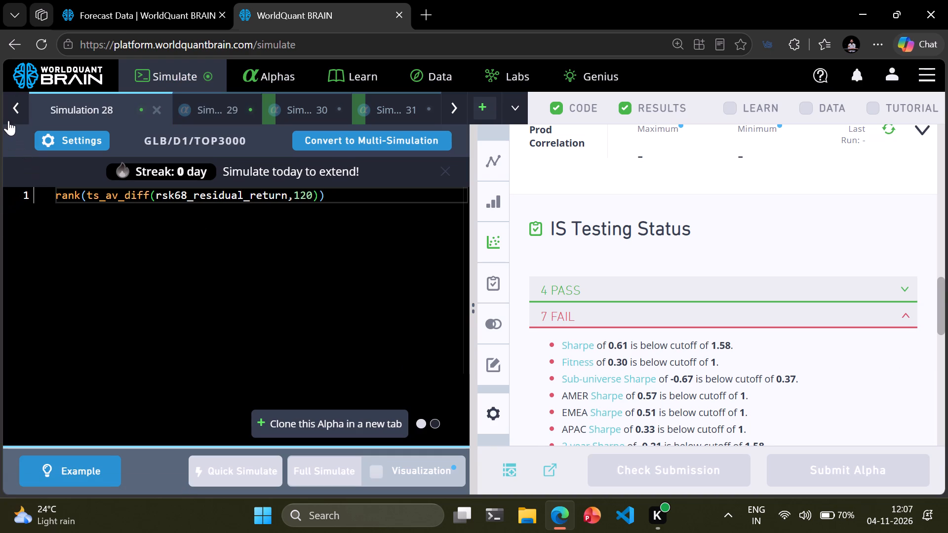
Examine the failed IS tests of the ts_arg_max and ts_arg_min alphas in Simulations 26 and 27.
{"action": "triple_click", "coordinate": [16, 114]}
{"action": "left_click", "coordinate": [15, 111]}
{"action": "left_click", "coordinate": [14, 111]}
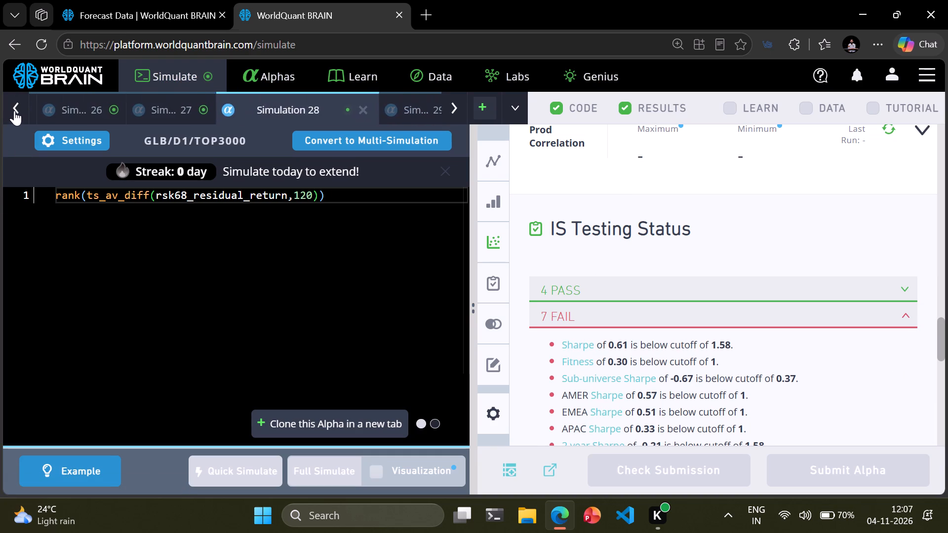
{"action": "left_click", "coordinate": [286, 107]}
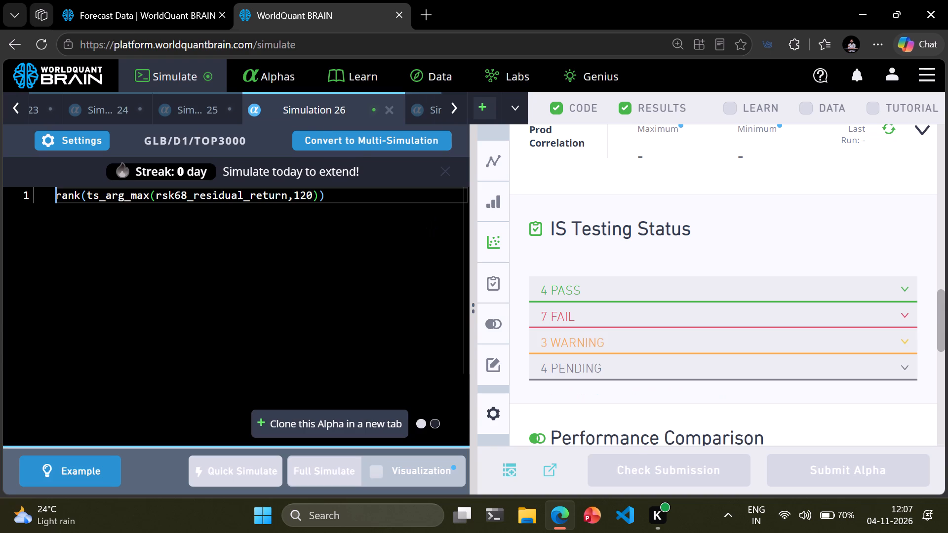
{"action": "left_click", "coordinate": [540, 318]}
{"action": "left_click", "coordinate": [553, 320]}
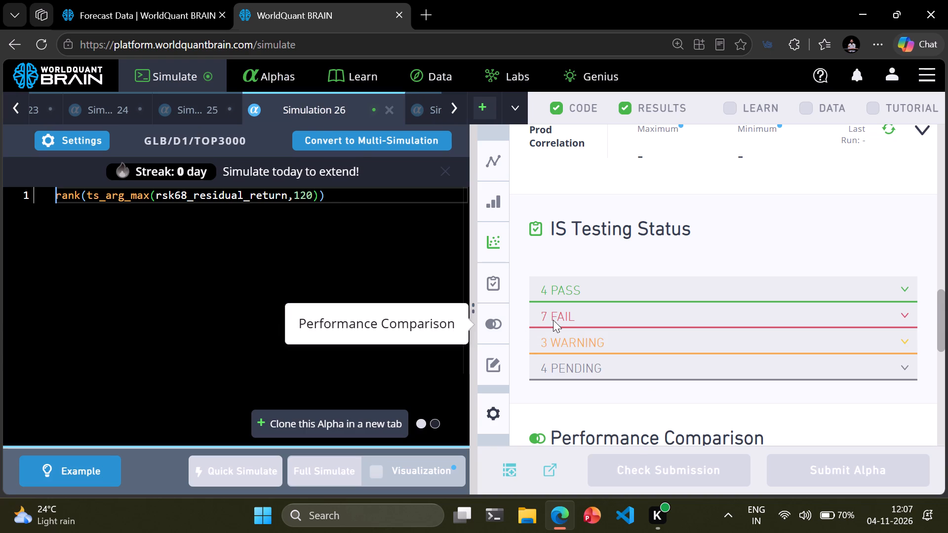
{"action": "left_click", "coordinate": [553, 319]}
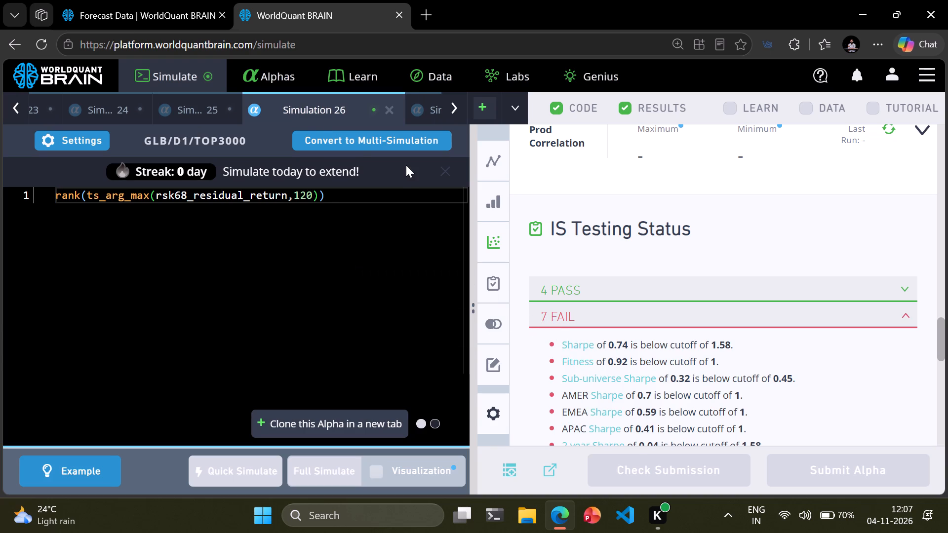
{"action": "left_click", "coordinate": [440, 108]}
{"action": "left_click", "coordinate": [431, 106]}
{"action": "left_click", "coordinate": [566, 312]}
{"action": "left_click", "coordinate": [566, 312]}
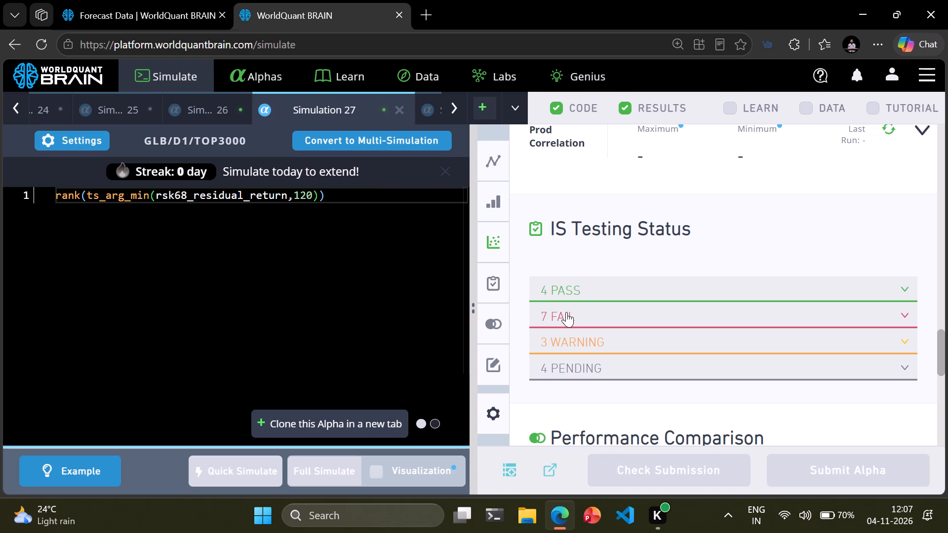
{"action": "left_click", "coordinate": [564, 311]}
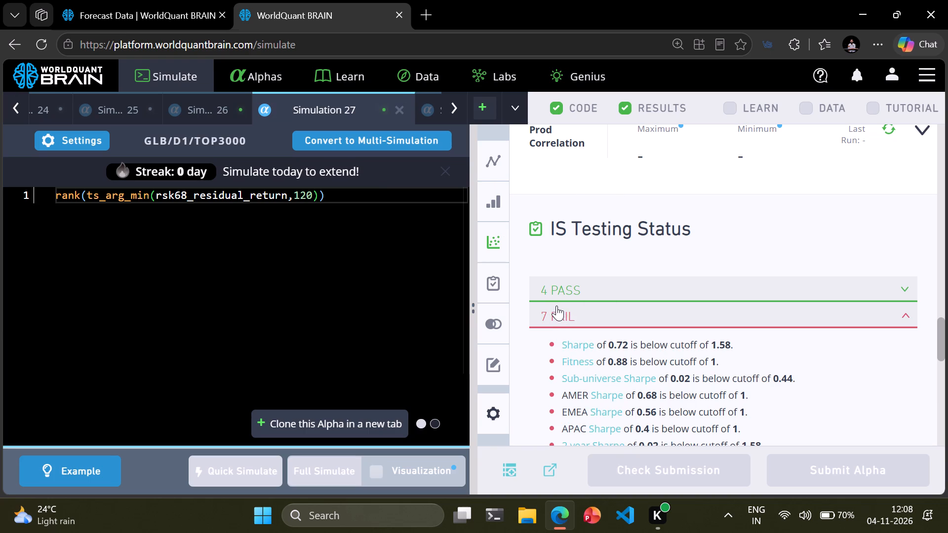
Clone the ts_arg_max alpha into a new simulation, set its neutralization to RAM, and run a full simulation.
{"action": "left_click", "coordinate": [204, 109]}
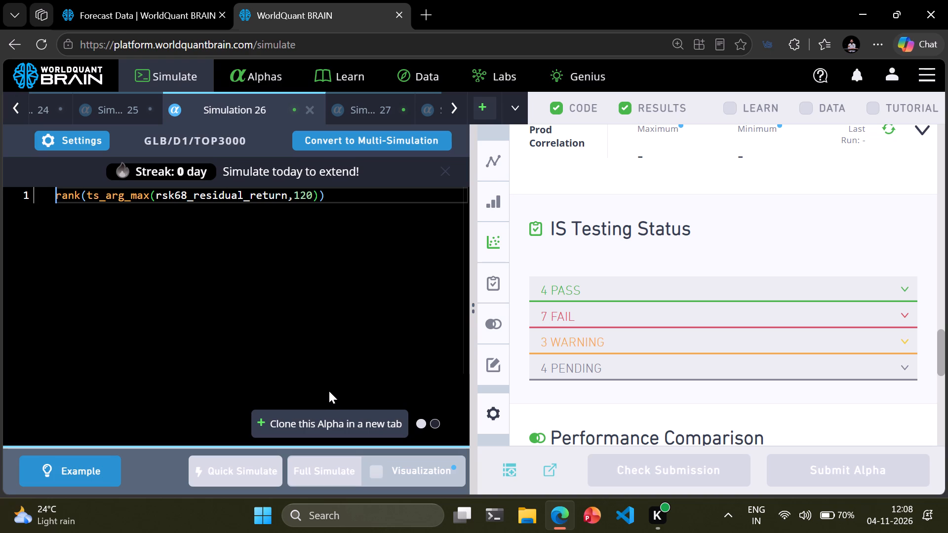
{"action": "left_click", "coordinate": [329, 419]}
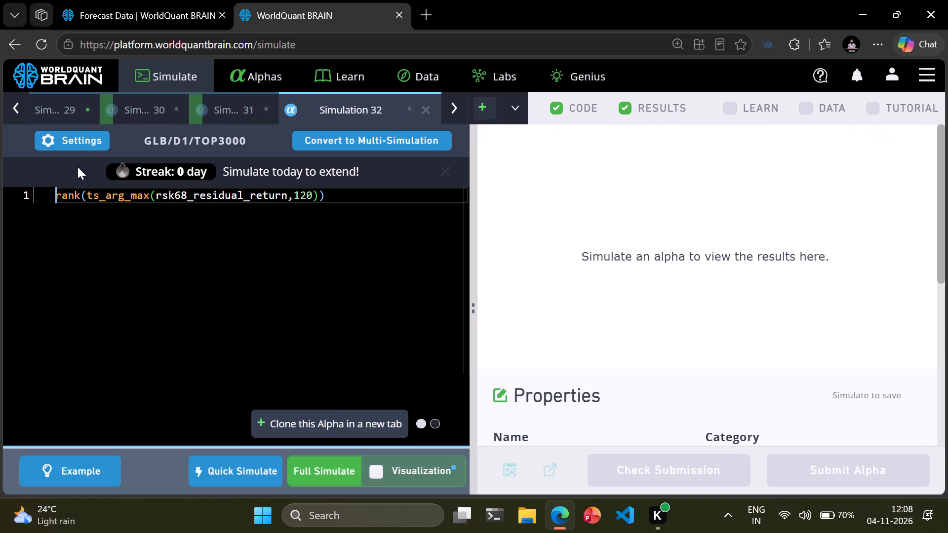
{"action": "left_click", "coordinate": [62, 146]}
{"action": "left_click", "coordinate": [185, 376]}
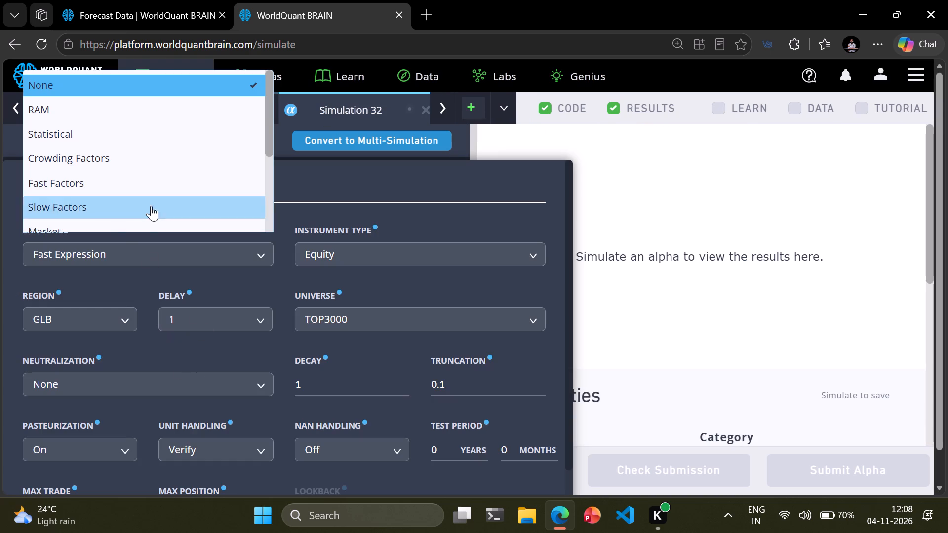
{"action": "left_click", "coordinate": [126, 105]}
{"action": "scroll", "coordinate": [305, 353], "scroll_direction": "down", "scroll_amount": 6}
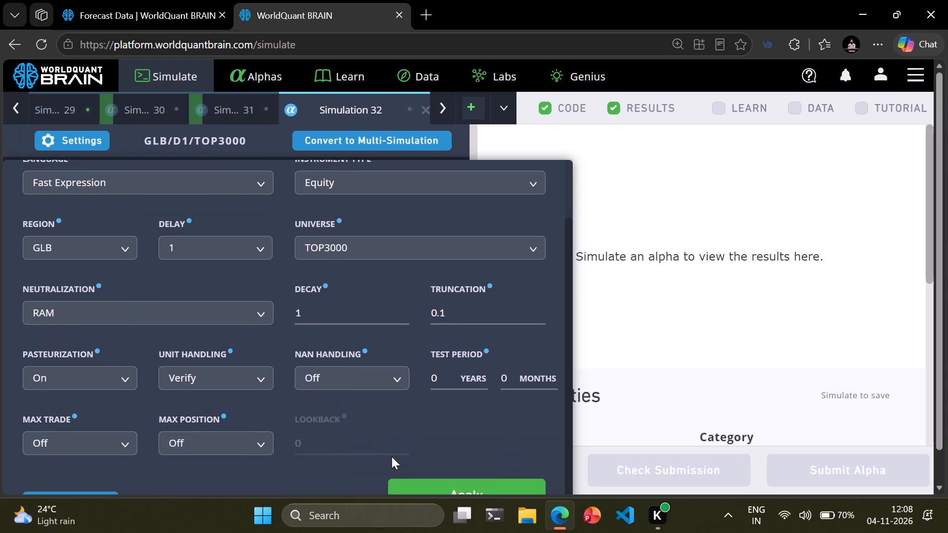
{"action": "left_click", "coordinate": [409, 482]}
{"action": "left_click", "coordinate": [326, 464]}
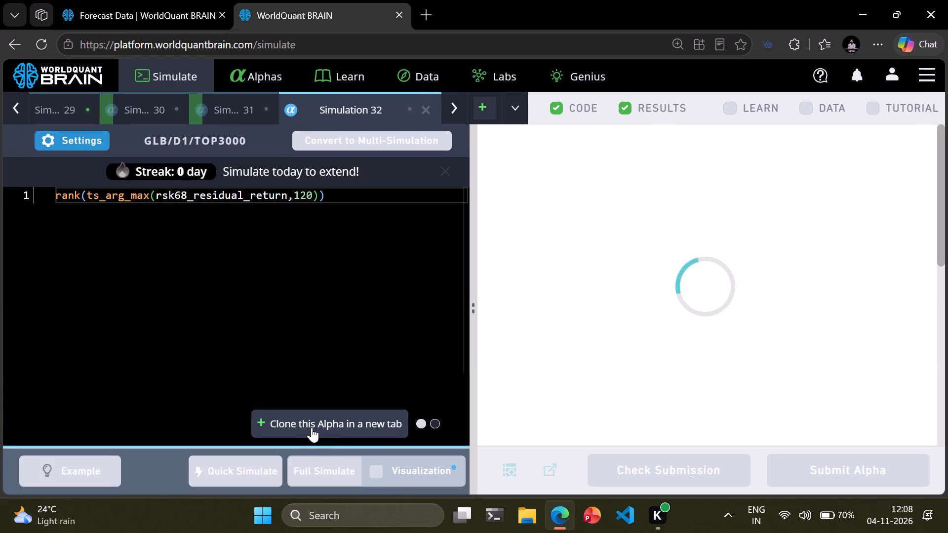
Clone the RAM-neutralized ts_arg_max alpha into a new simulation, set its neutralization to Statistical, and run a full simulation.
{"action": "left_click", "coordinate": [312, 427]}
{"action": "left_click", "coordinate": [85, 145]}
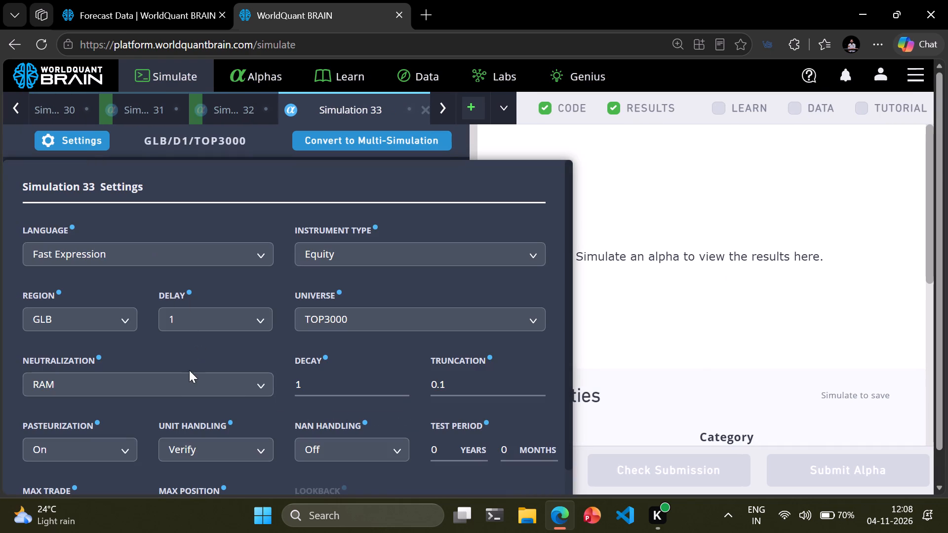
{"action": "left_click", "coordinate": [180, 380]}
{"action": "left_click", "coordinate": [105, 143]}
{"action": "scroll", "coordinate": [264, 333], "scroll_direction": "down", "scroll_amount": 5}
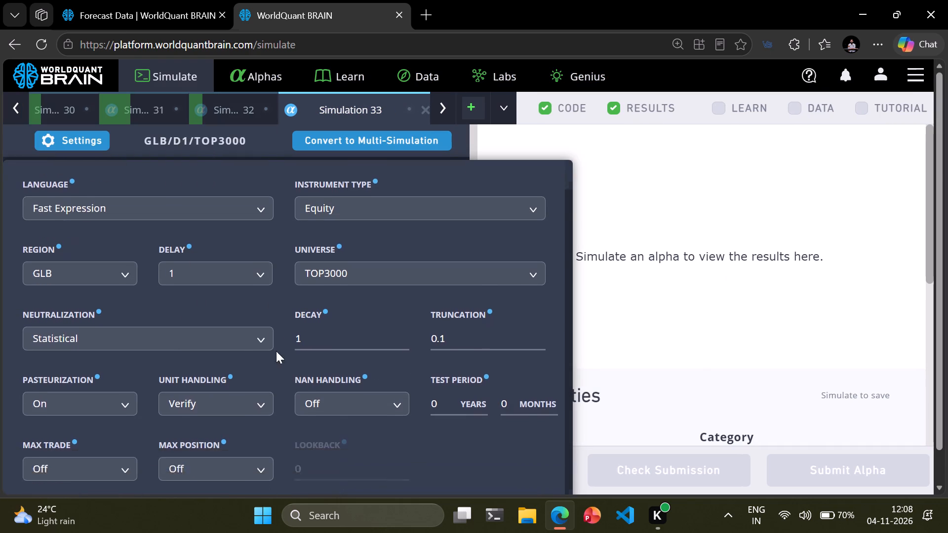
{"action": "scroll", "coordinate": [276, 351], "scroll_direction": "down", "scroll_amount": 2}
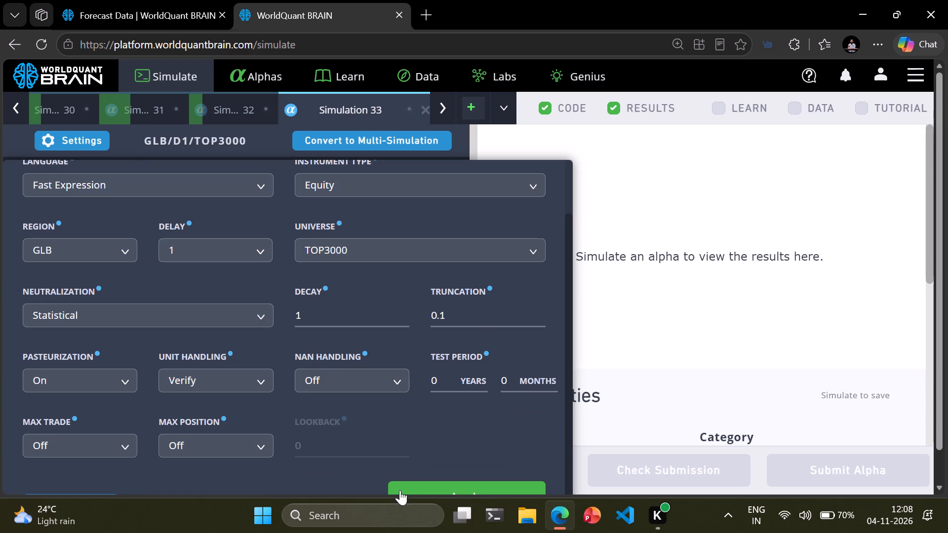
{"action": "left_click", "coordinate": [398, 487]}
{"action": "left_click", "coordinate": [319, 470]}
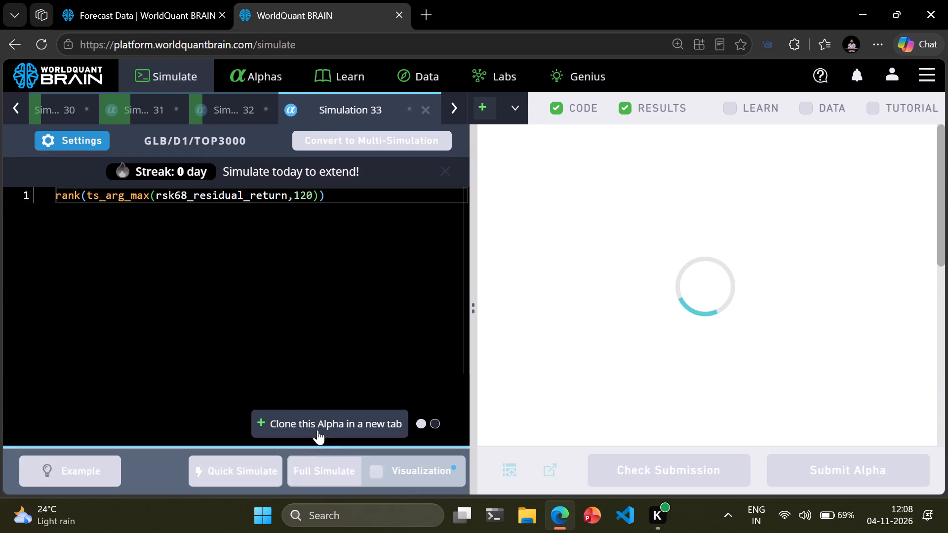
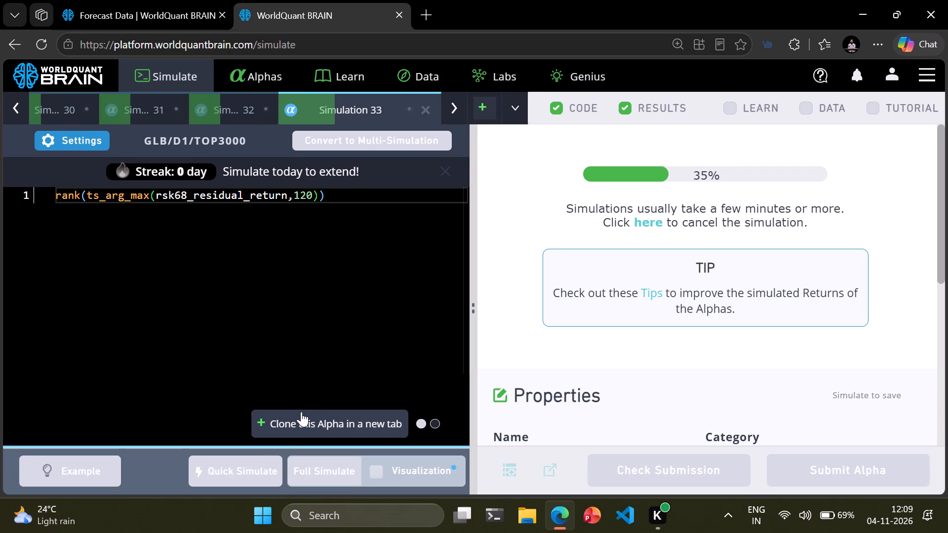
Clone the Statistical-neutralized ts_arg_max alpha into a new simulation, set its neutralization to Crowding Factors, and run a full simulation.
{"action": "left_click", "coordinate": [303, 423]}
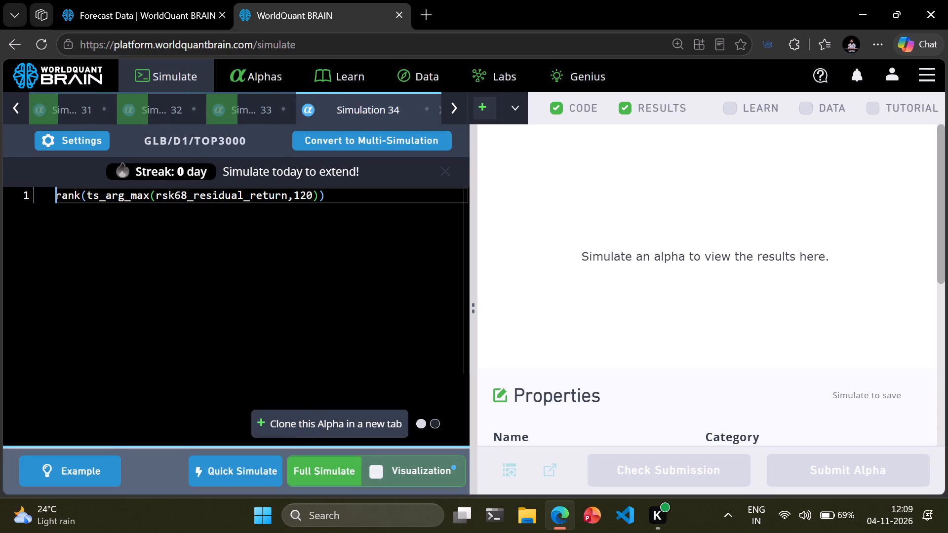
{"action": "left_click", "coordinate": [76, 140]}
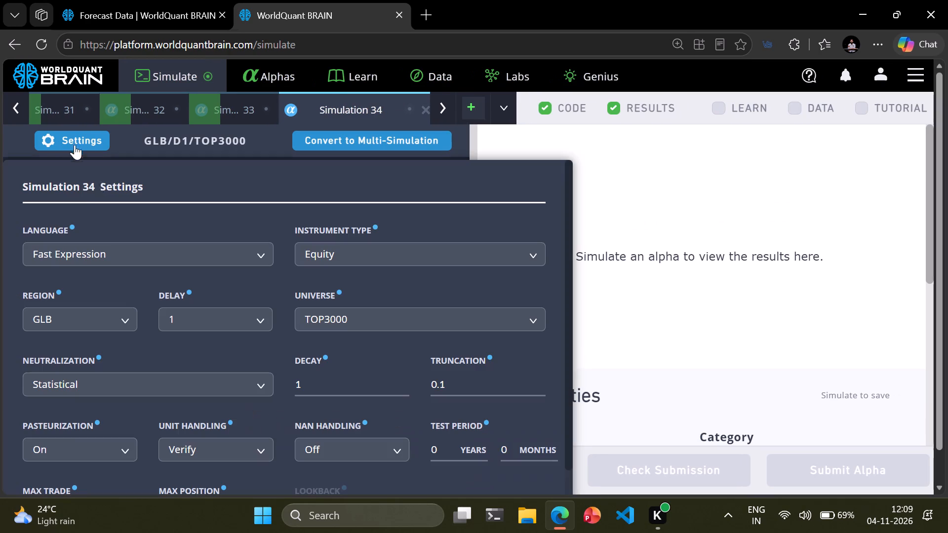
{"action": "left_click", "coordinate": [175, 380]}
{"action": "left_click", "coordinate": [112, 155]}
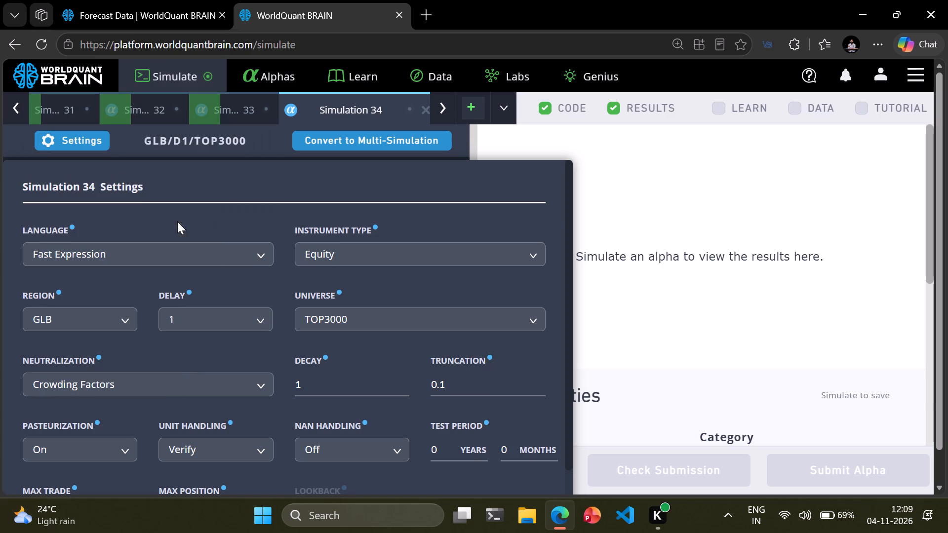
{"action": "scroll", "coordinate": [286, 307], "scroll_direction": "down", "scroll_amount": 6}
{"action": "left_click", "coordinate": [413, 487]}
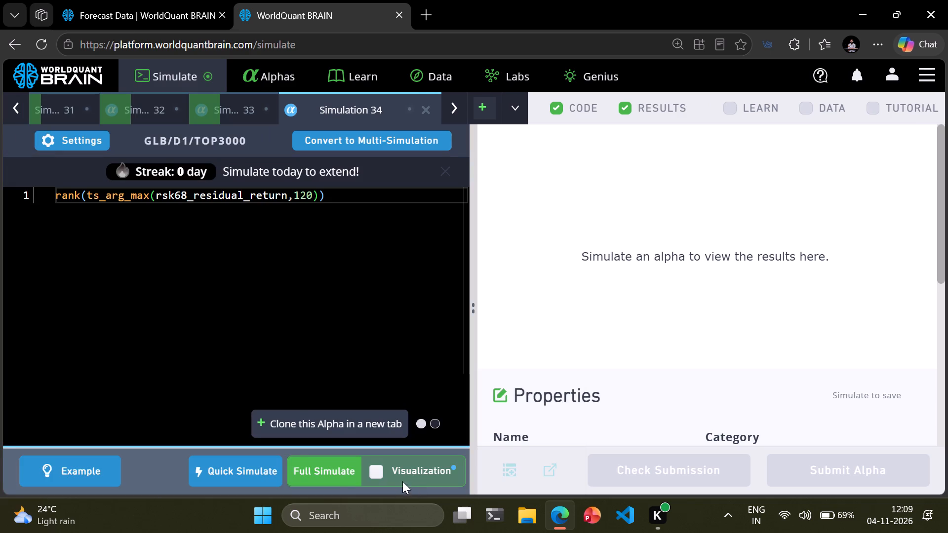
{"action": "left_click", "coordinate": [334, 469]}
Clone the Crowding Factors ts_arg_max alpha into a new simulation, set its neutralization to Fast Factors, and try to run a full simulation.
{"action": "left_click", "coordinate": [310, 418]}
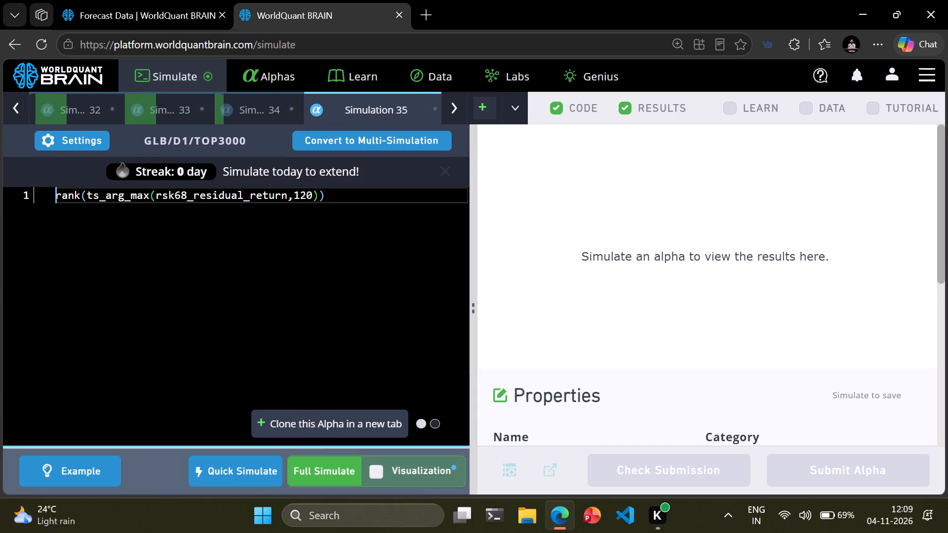
{"action": "left_click", "coordinate": [68, 138]}
{"action": "left_click", "coordinate": [193, 387]}
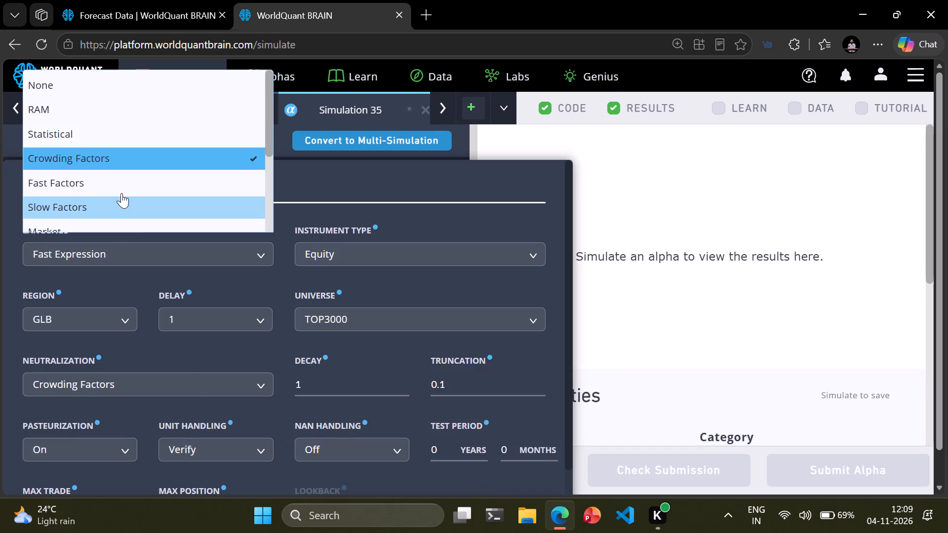
{"action": "left_click", "coordinate": [114, 181]}
{"action": "scroll", "coordinate": [210, 301], "scroll_direction": "down", "scroll_amount": 7}
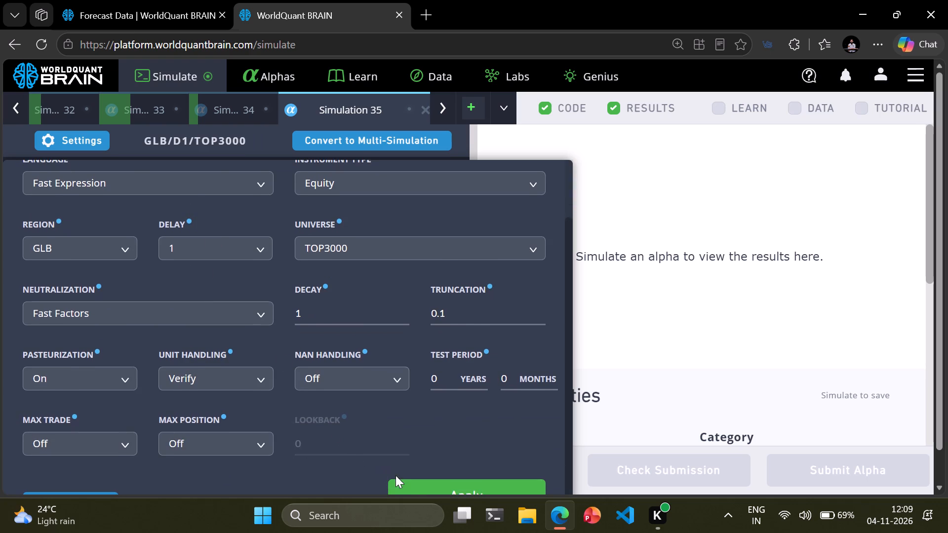
{"action": "left_click", "coordinate": [407, 488]}
{"action": "left_click", "coordinate": [328, 470]}
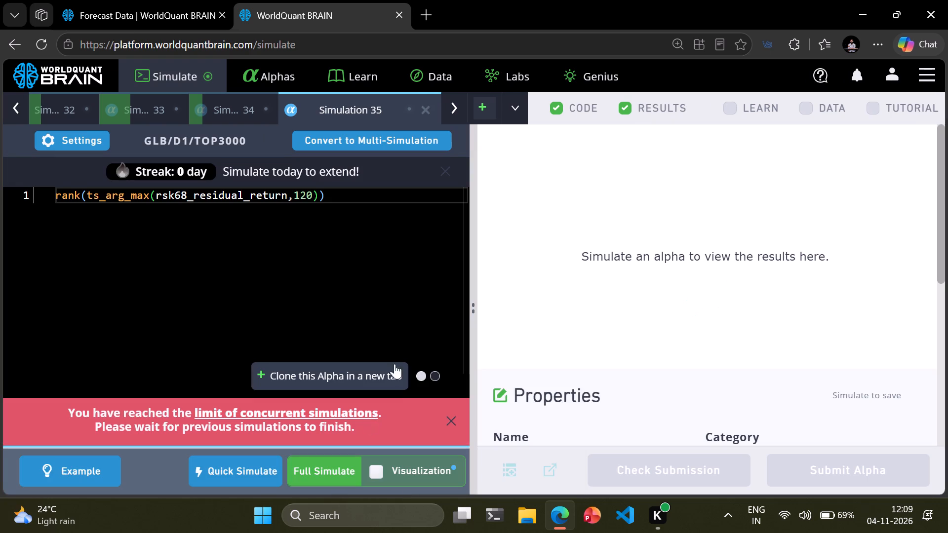
{"action": "left_click_drag", "start_coordinate": [472, 312], "coordinate": [451, 312]}
{"action": "left_click", "coordinate": [410, 317]}
{"action": "left_click", "coordinate": [431, 426]}
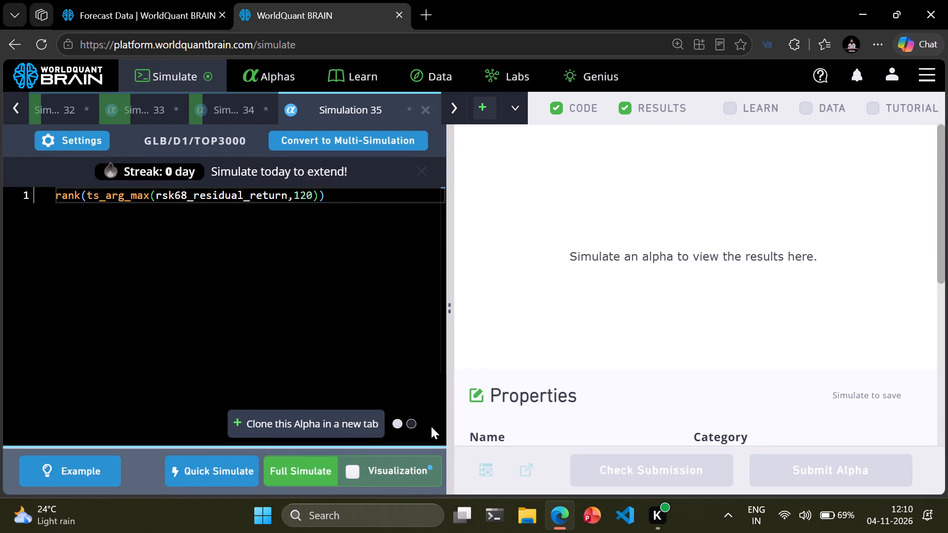
{"action": "scroll", "coordinate": [311, 253], "scroll_direction": "down", "scroll_amount": 6}
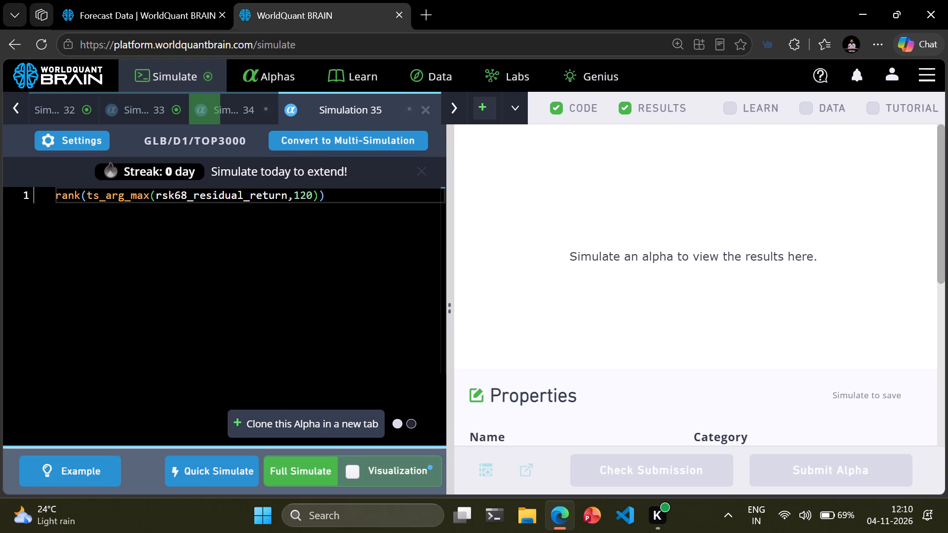
Examine the failed IS tests of the Statistical and RAM ts_arg_max alphas in Simulations 33 and 32.
{"action": "left_click", "coordinate": [141, 111]}
{"action": "scroll", "coordinate": [519, 240], "scroll_direction": "down", "scroll_amount": 13}
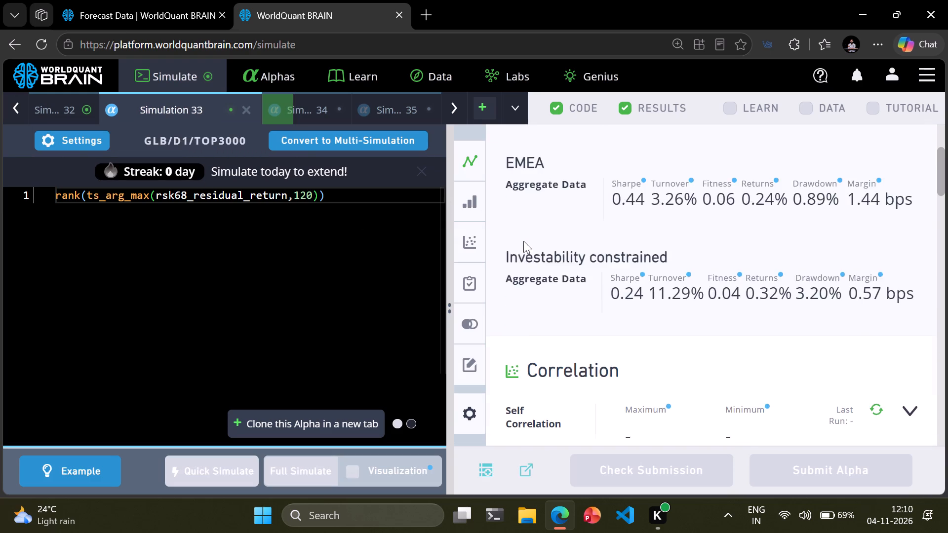
{"action": "scroll", "coordinate": [521, 260], "scroll_direction": "down", "scroll_amount": 5}
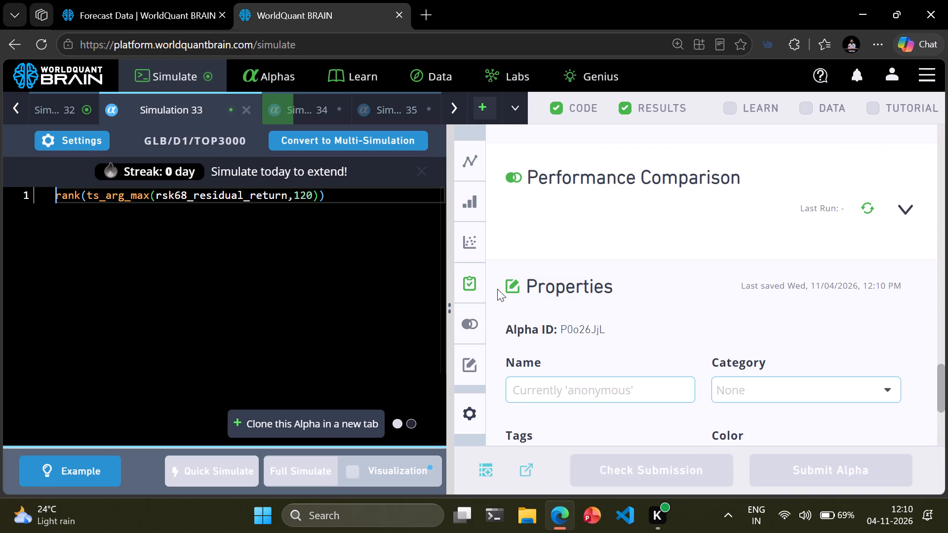
{"action": "scroll", "coordinate": [598, 262], "scroll_direction": "down", "scroll_amount": 3}
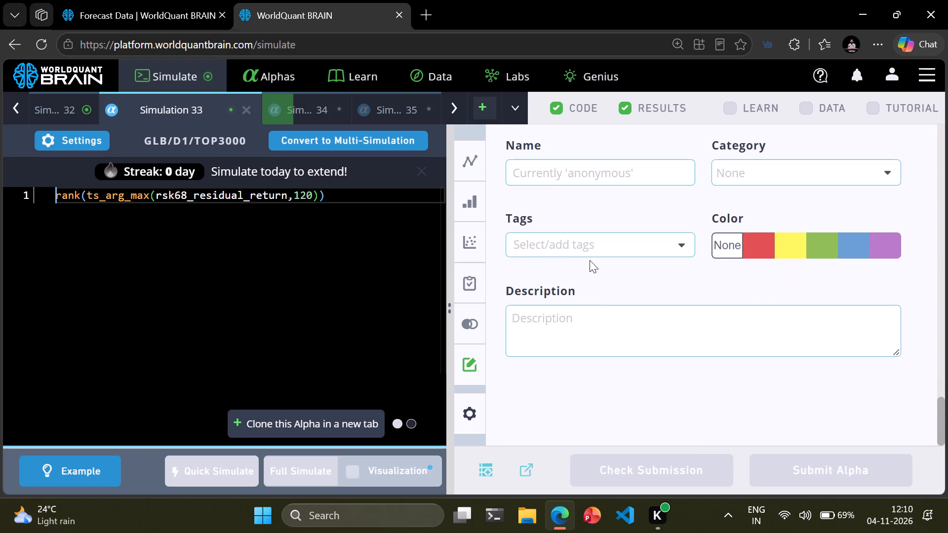
{"action": "scroll", "coordinate": [588, 260], "scroll_direction": "down", "scroll_amount": 4}
{"action": "scroll", "coordinate": [585, 262], "scroll_direction": "up", "scroll_amount": 6}
{"action": "left_click", "coordinate": [564, 276]}
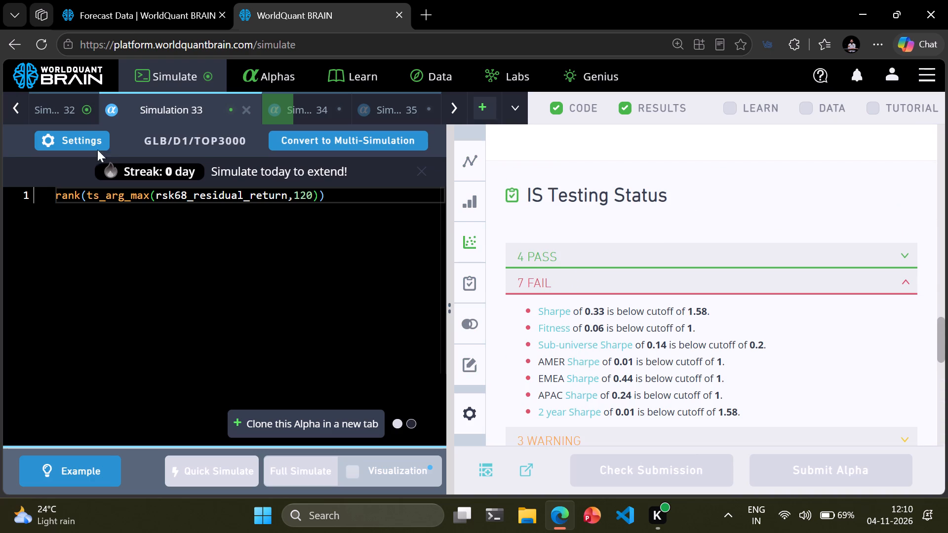
{"action": "left_click", "coordinate": [75, 109]}
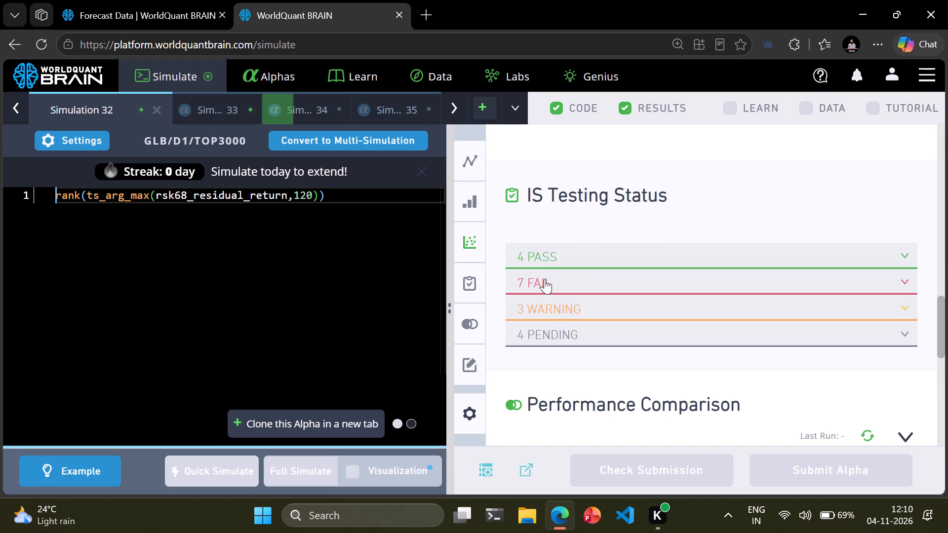
{"action": "left_click", "coordinate": [545, 279]}
{"action": "left_click", "coordinate": [544, 277]}
{"action": "left_click", "coordinate": [544, 277]}
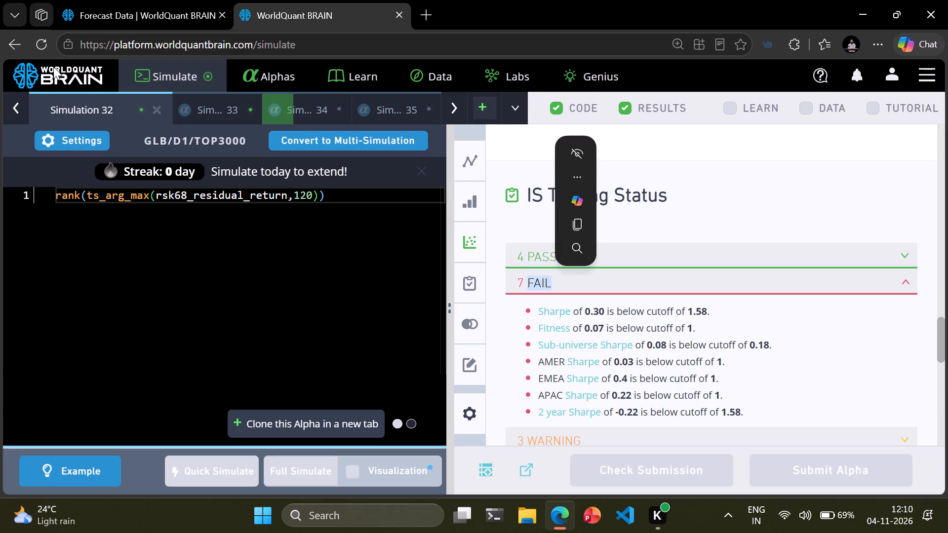
Examine the failed IS tests of the ts_rank and ts_scale alphas in Simulations 31 and 30.
{"action": "double_click", "coordinate": [17, 101]}
{"action": "left_click", "coordinate": [163, 108]}
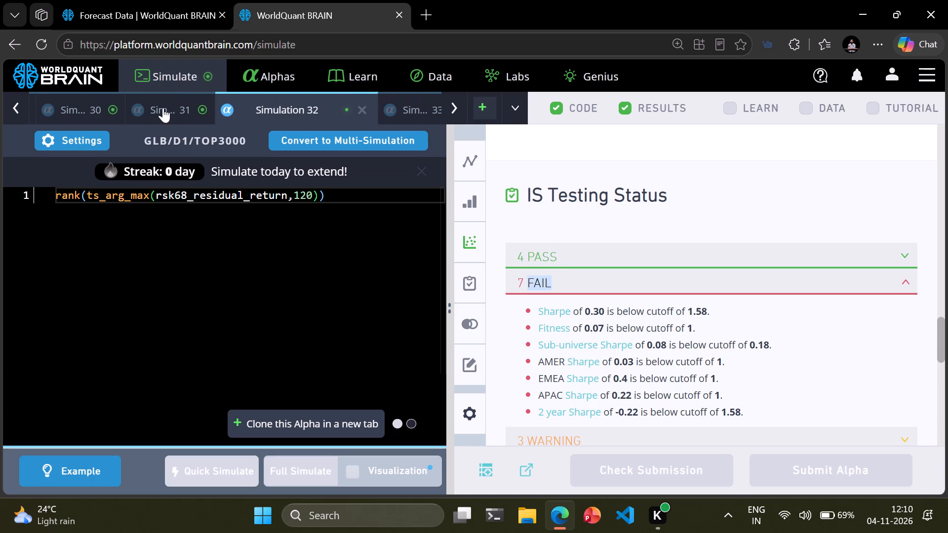
{"action": "left_click", "coordinate": [513, 271]}
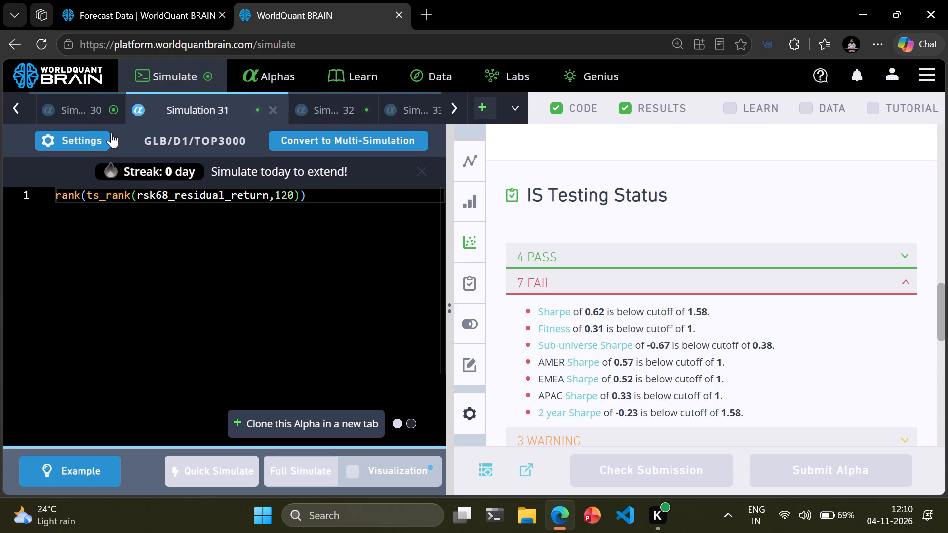
{"action": "left_click", "coordinate": [86, 105]}
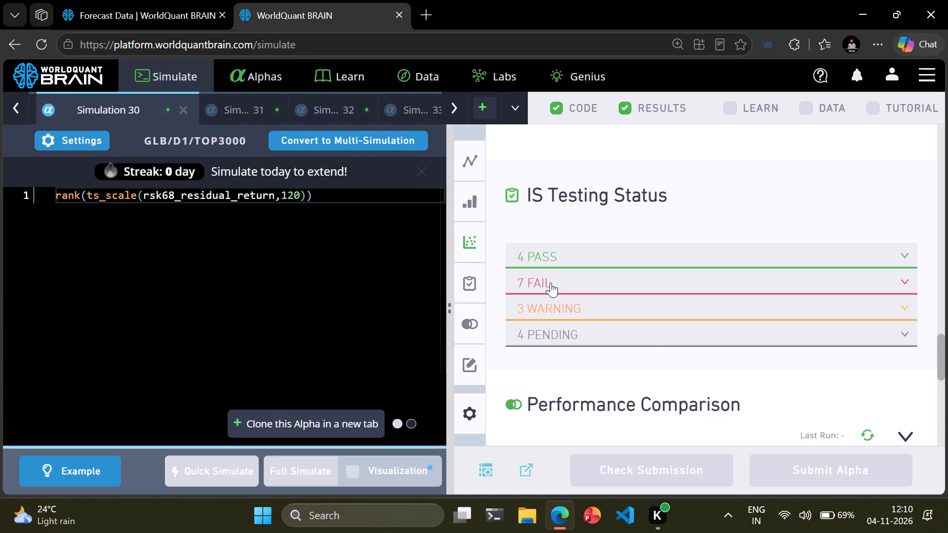
{"action": "left_click", "coordinate": [551, 282]}
{"action": "left_click", "coordinate": [551, 282]}
{"action": "left_click", "coordinate": [551, 282]}
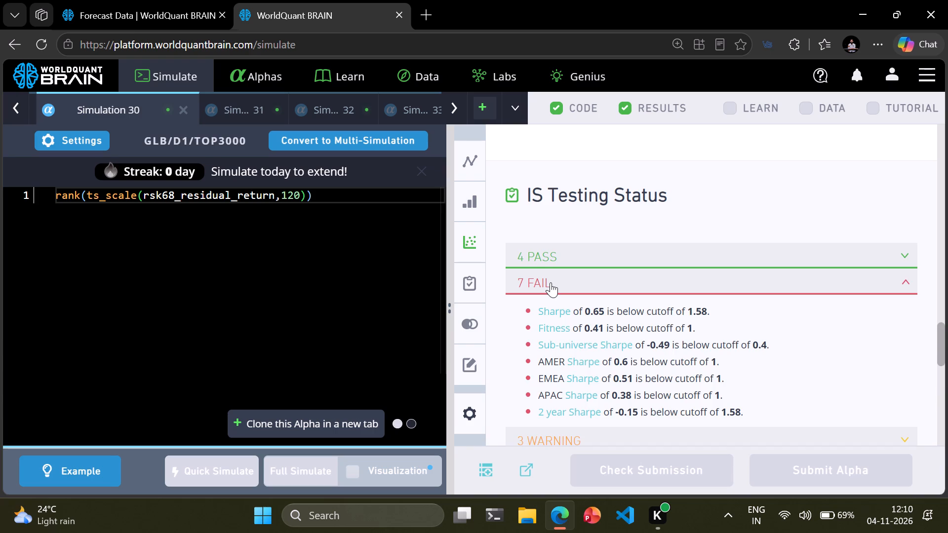
Return to the Fast Factors ts_arg_max alpha in Simulation 35 and run its full simulation.
{"action": "triple_click", "coordinate": [448, 121]}
{"action": "left_click", "coordinate": [448, 118]}
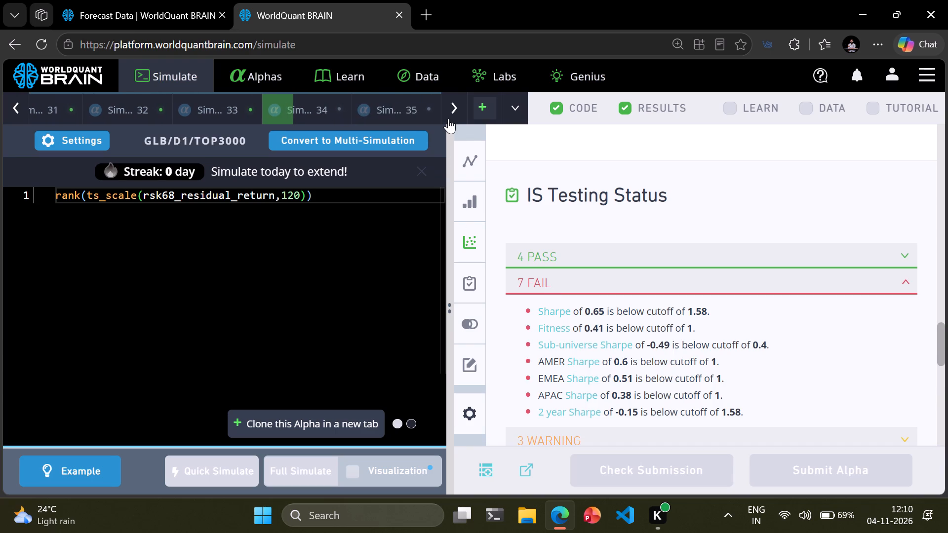
{"action": "left_click", "coordinate": [408, 115]}
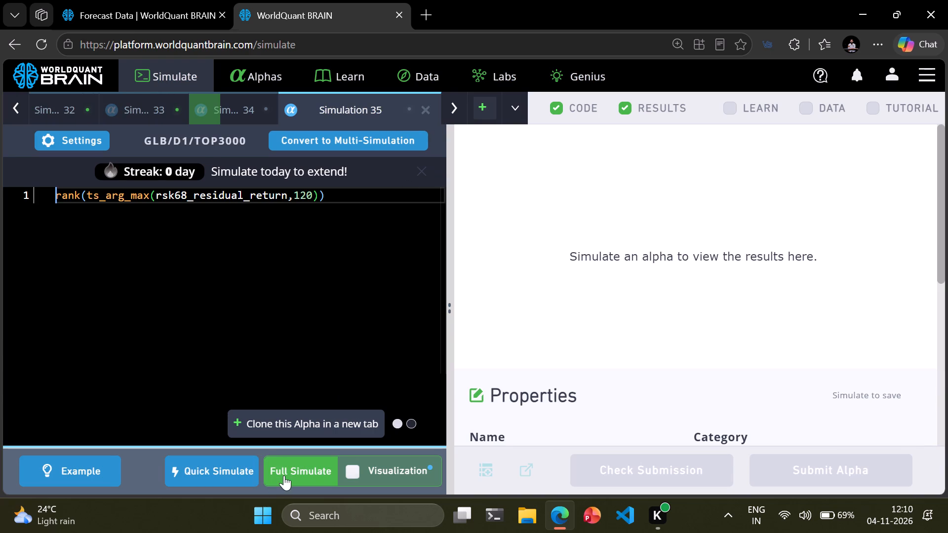
{"action": "left_click", "coordinate": [284, 475]}
Clone the Fast Factors ts_arg_max alpha into a new simulation, set its neutralization to Slow Factors, and run a full simulation.
{"action": "left_click", "coordinate": [279, 420]}
{"action": "left_click", "coordinate": [70, 143]}
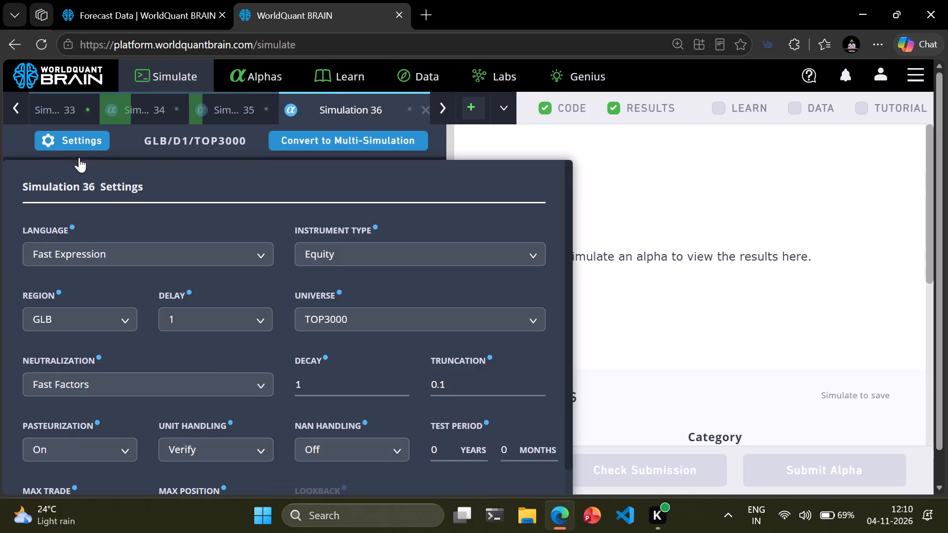
{"action": "left_click", "coordinate": [188, 381]}
{"action": "left_click", "coordinate": [133, 208]}
{"action": "scroll", "coordinate": [254, 330], "scroll_direction": "down", "scroll_amount": 7}
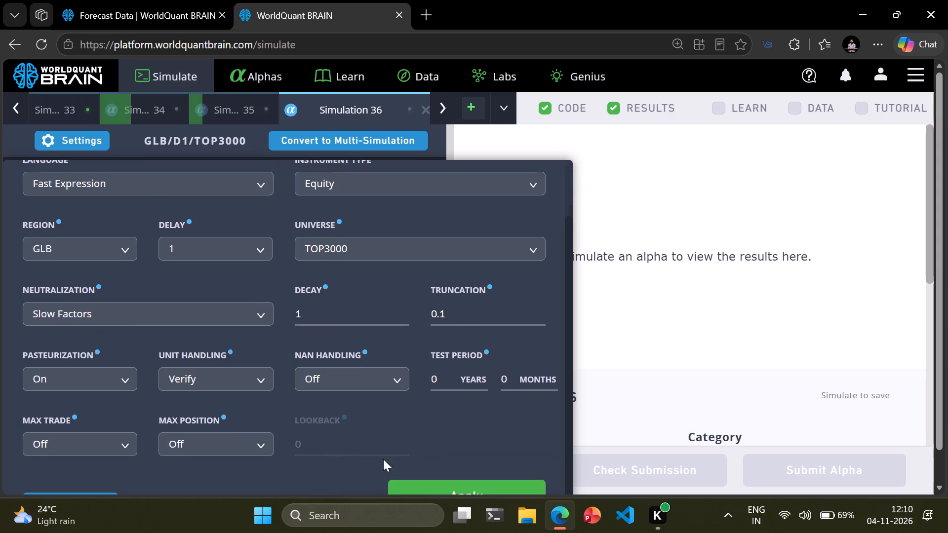
{"action": "left_click", "coordinate": [419, 487]}
{"action": "left_click", "coordinate": [297, 470]}
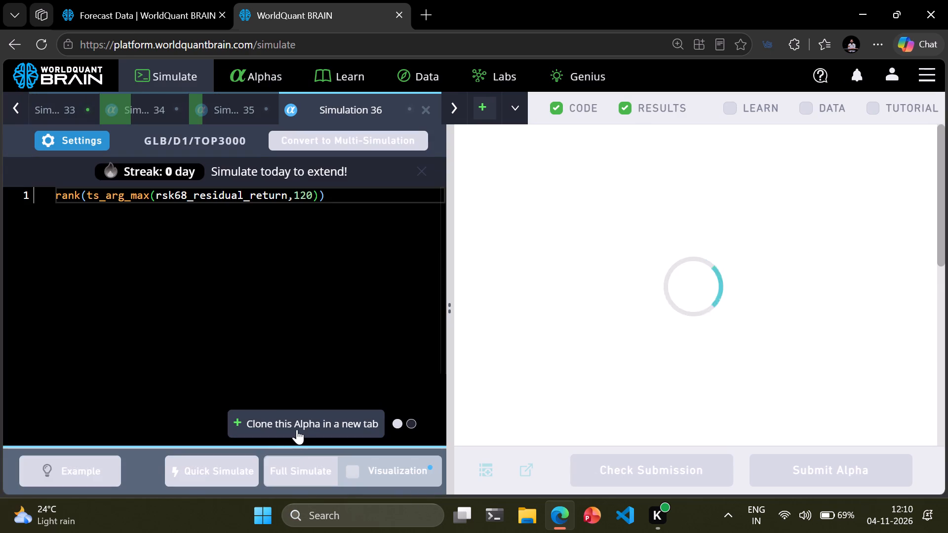
Clone the Slow Factors ts_arg_max alpha into a new simulation, set its neutralization to Market, and run a full simulation.
{"action": "left_click", "coordinate": [297, 429]}
{"action": "left_click", "coordinate": [82, 142]}
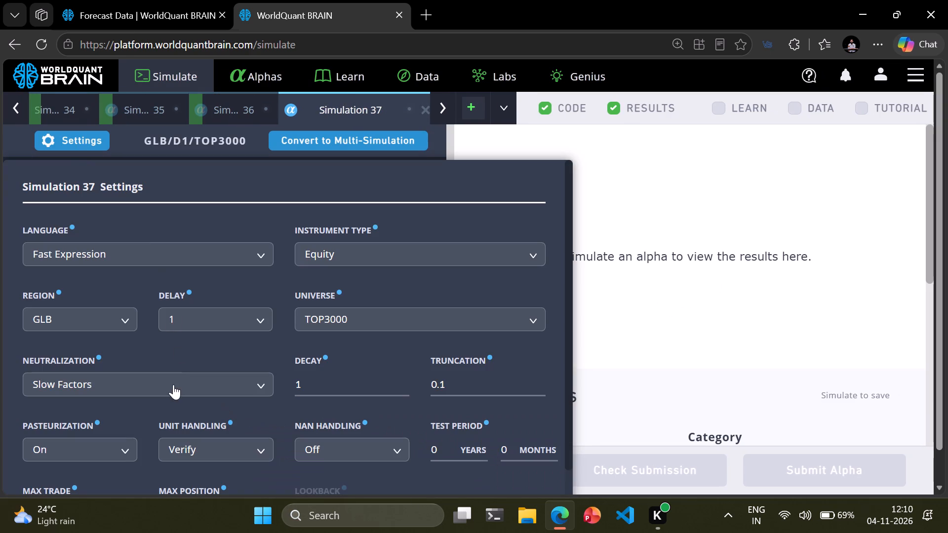
{"action": "left_click", "coordinate": [173, 384]}
{"action": "scroll", "coordinate": [122, 200], "scroll_direction": "down", "scroll_amount": 5}
{"action": "left_click", "coordinate": [85, 94]}
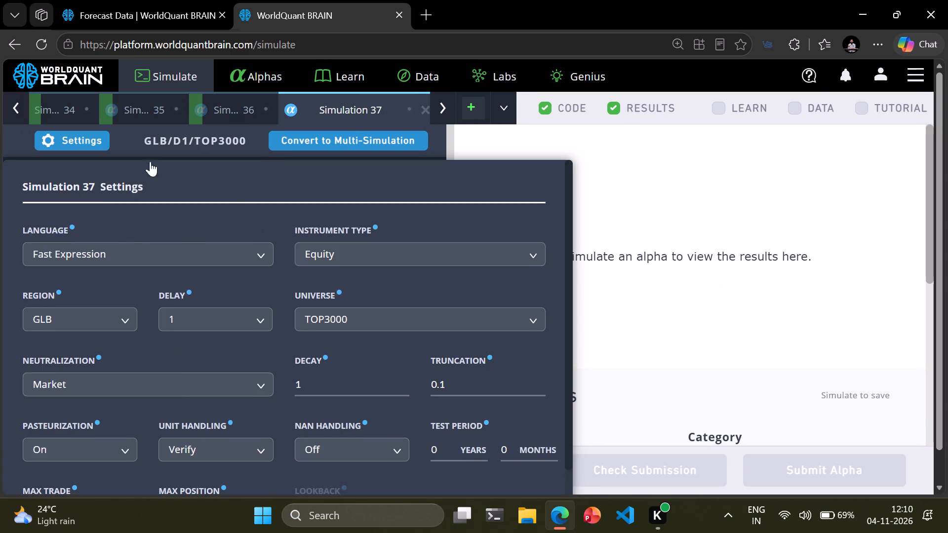
{"action": "scroll", "coordinate": [293, 336], "scroll_direction": "down", "scroll_amount": 6}
{"action": "left_click", "coordinate": [424, 480]}
{"action": "left_click", "coordinate": [314, 472]}
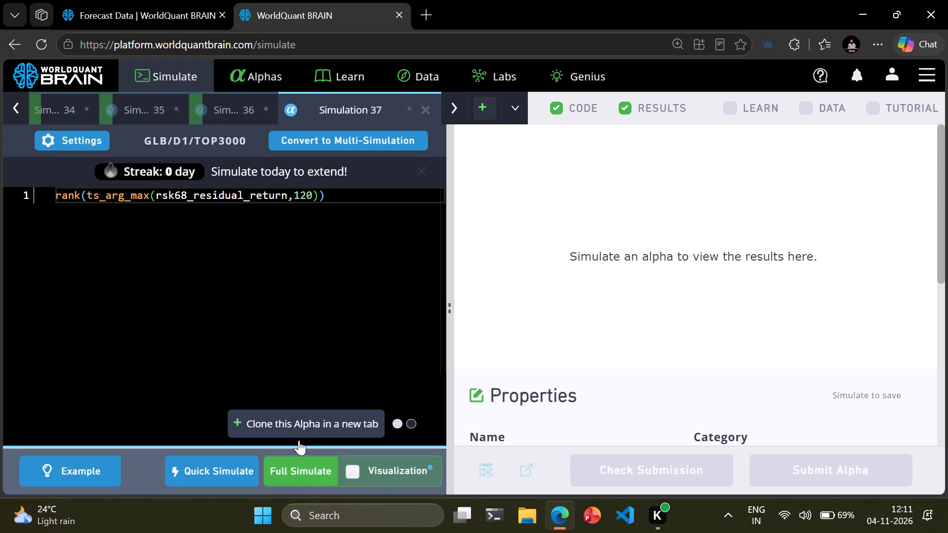
Clone the Market-neutralized ts_arg_max alpha into a new simulation, set its neutralization to Sector, and run a full simulation.
{"action": "left_click", "coordinate": [286, 428]}
{"action": "left_click", "coordinate": [77, 138]}
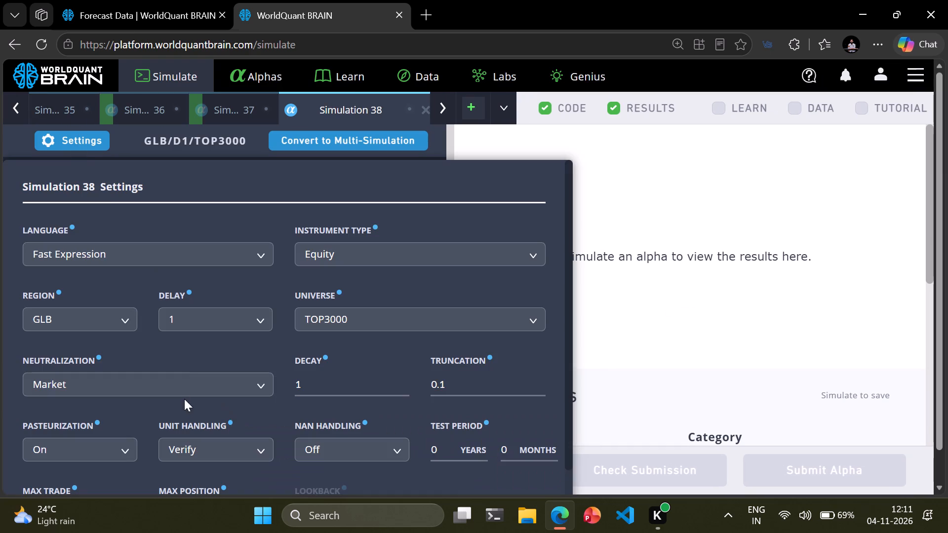
{"action": "left_click", "coordinate": [166, 389]}
{"action": "scroll", "coordinate": [134, 189], "scroll_direction": "down", "scroll_amount": 5}
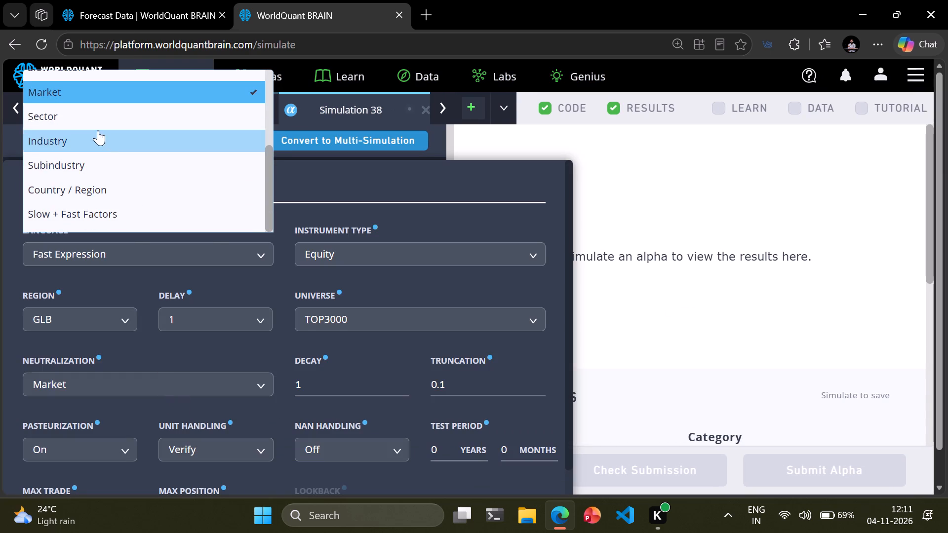
{"action": "left_click", "coordinate": [95, 123]}
{"action": "scroll", "coordinate": [354, 305], "scroll_direction": "down", "scroll_amount": 2}
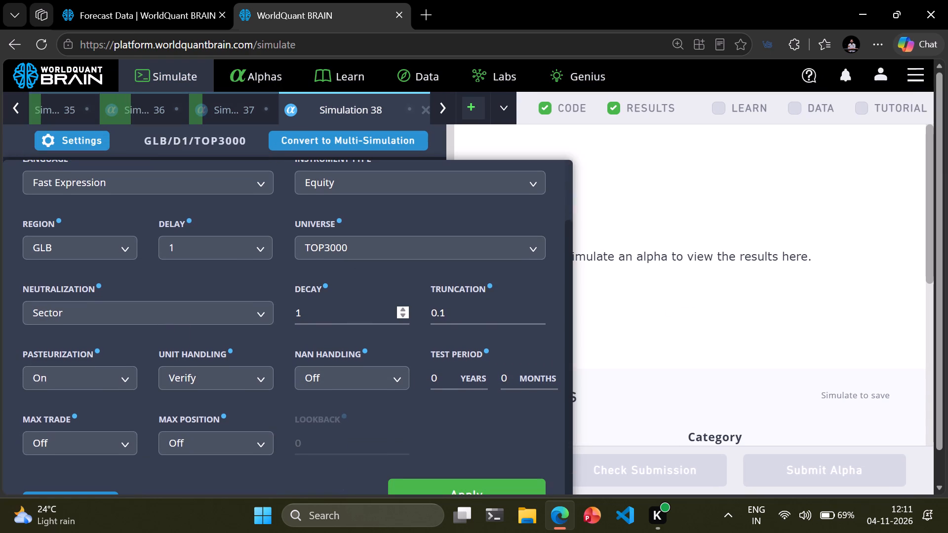
{"action": "left_click", "coordinate": [417, 483]}
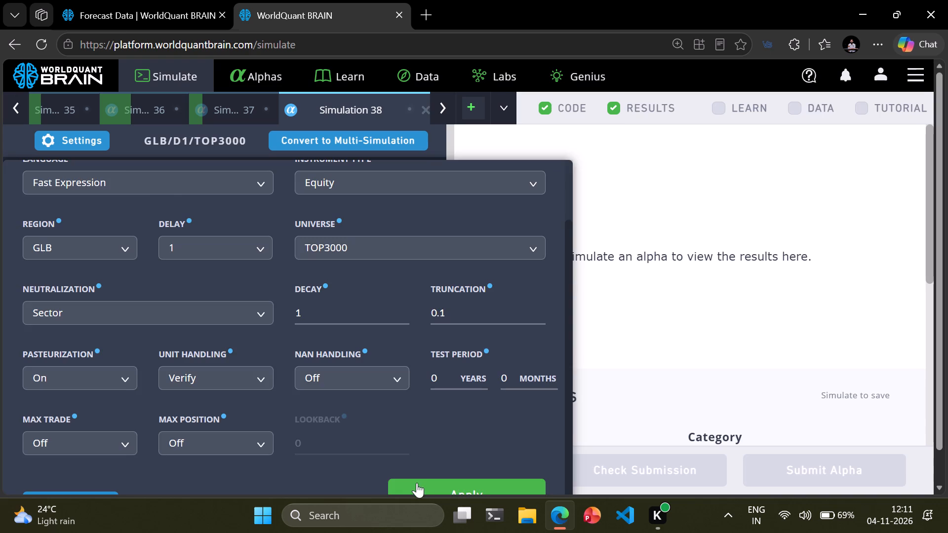
{"action": "left_click", "coordinate": [320, 474]}
Clone the Sector-neutralized ts_arg_max alpha into a new simulation, set its neutralization to Industry, and try to run a full simulation.
{"action": "left_click", "coordinate": [288, 430]}
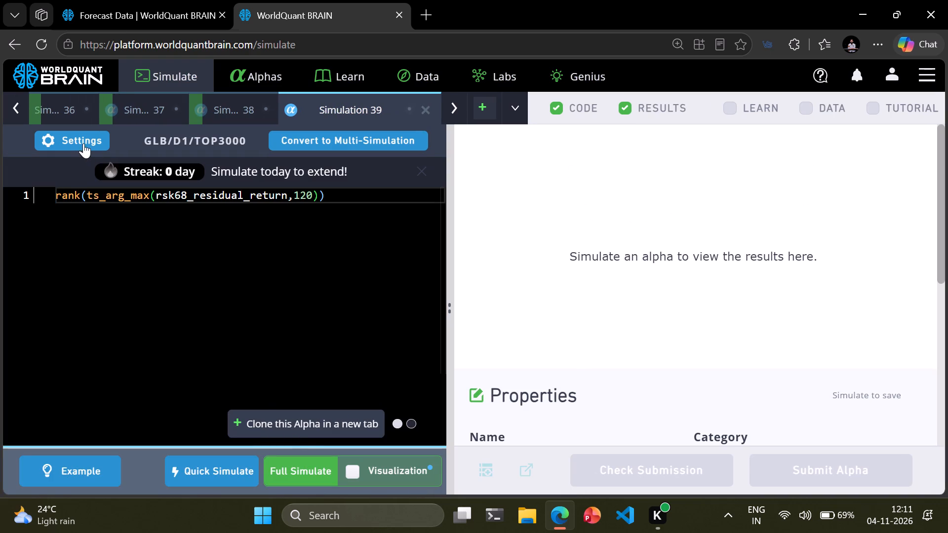
{"action": "left_click", "coordinate": [82, 141]}
{"action": "left_click", "coordinate": [200, 379]}
{"action": "scroll", "coordinate": [165, 169], "scroll_direction": "down", "scroll_amount": 6}
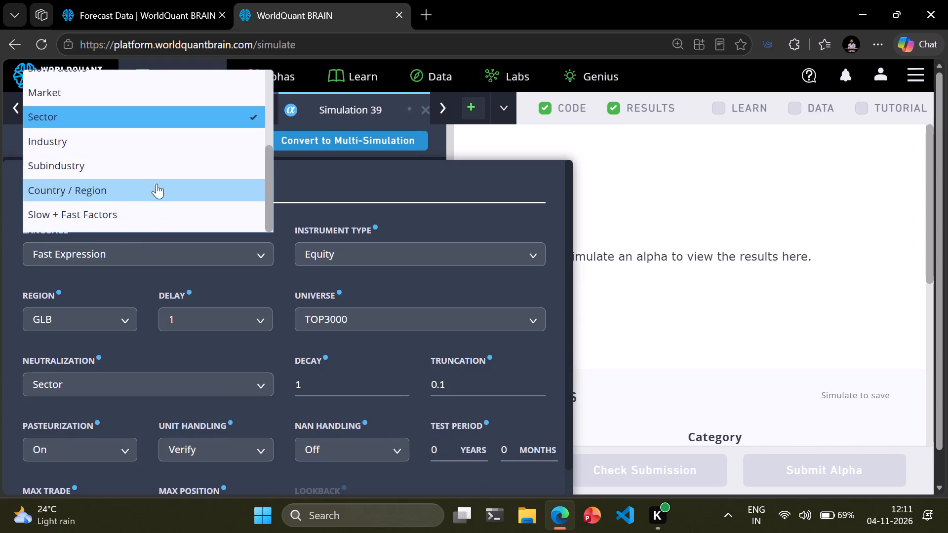
{"action": "left_click", "coordinate": [105, 147]}
{"action": "scroll", "coordinate": [316, 313], "scroll_direction": "down", "scroll_amount": 4}
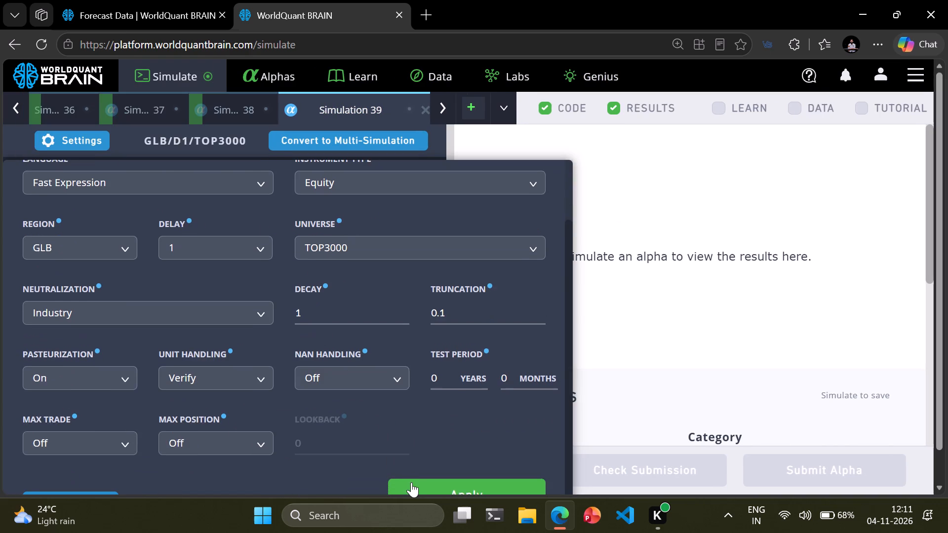
{"action": "left_click", "coordinate": [411, 482]}
{"action": "left_click", "coordinate": [273, 474]}
Clone the Industry-neutralized ts_arg_max alpha into a new simulation and set its neutralization to Subindustry.
{"action": "left_click", "coordinate": [289, 422]}
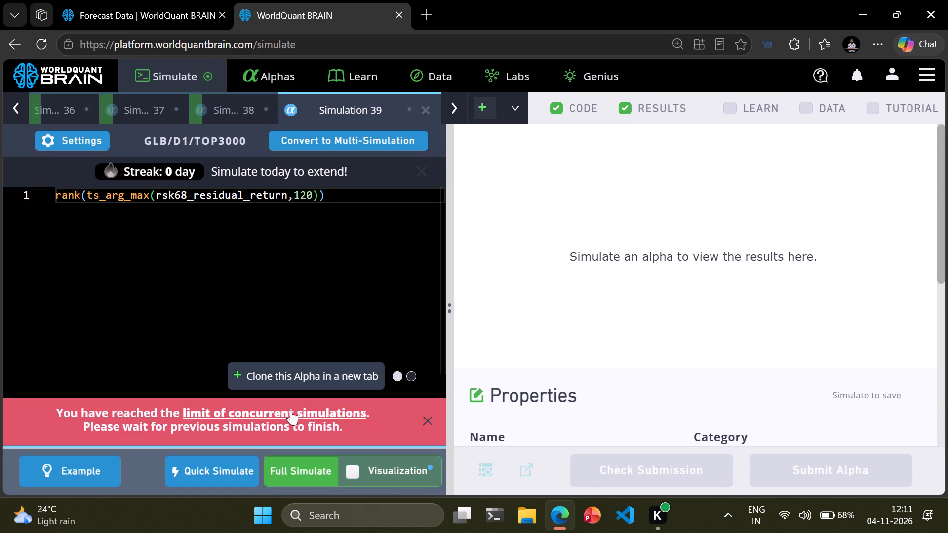
{"action": "left_click", "coordinate": [297, 374]}
{"action": "left_click", "coordinate": [79, 133]}
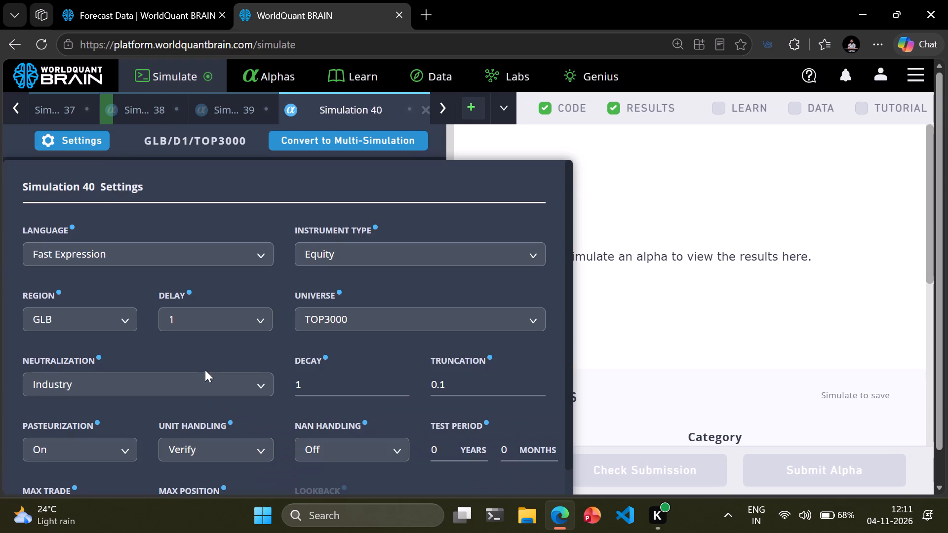
{"action": "left_click", "coordinate": [199, 382]}
{"action": "scroll", "coordinate": [175, 242], "scroll_direction": "down", "scroll_amount": 5}
{"action": "left_click", "coordinate": [185, 319]}
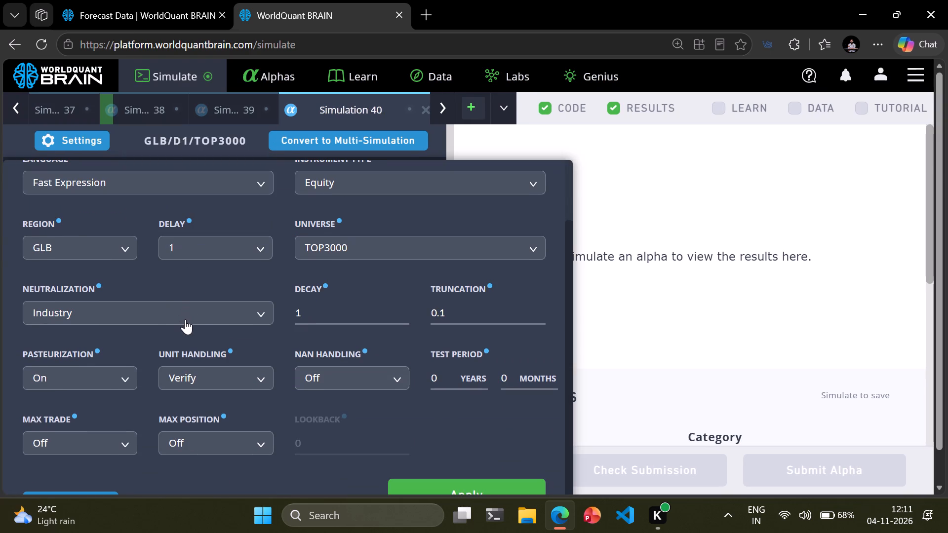
{"action": "scroll", "coordinate": [135, 55], "scroll_direction": "down", "scroll_amount": 5}
{"action": "scroll", "coordinate": [134, 114], "scroll_direction": "down", "scroll_amount": 3}
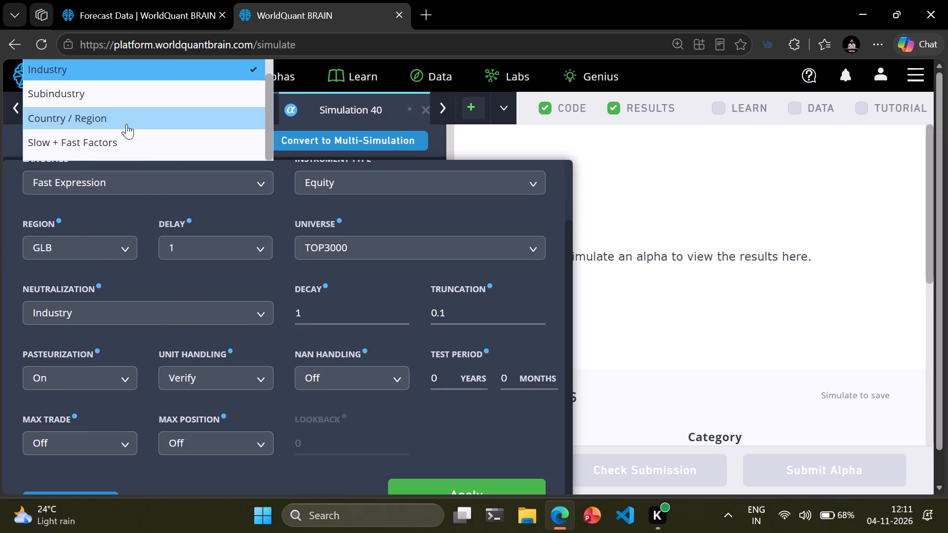
{"action": "left_click", "coordinate": [105, 95]}
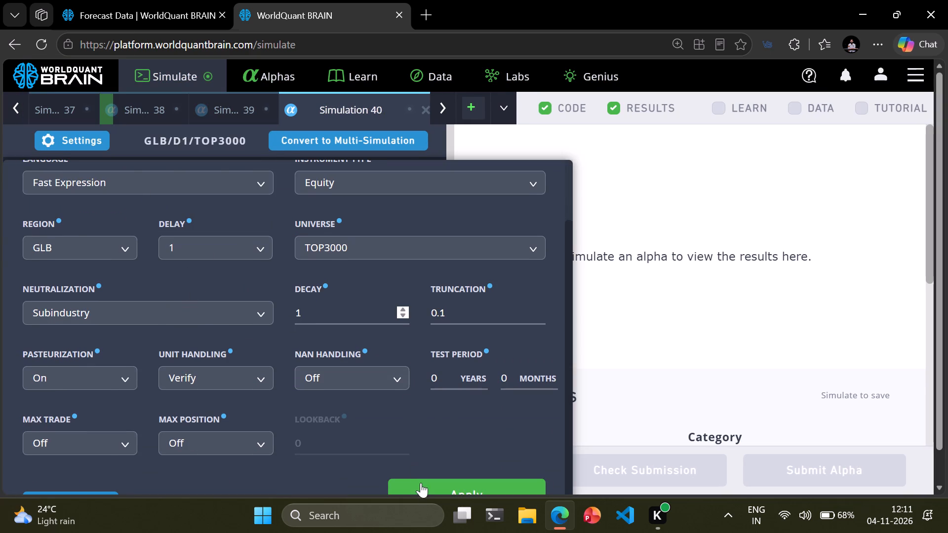
{"action": "left_click", "coordinate": [421, 485]}
Clone the Subindustry-neutralized ts_arg_max alpha into a new simulation and set its neutralization to Country / Region.
{"action": "left_click", "coordinate": [336, 429]}
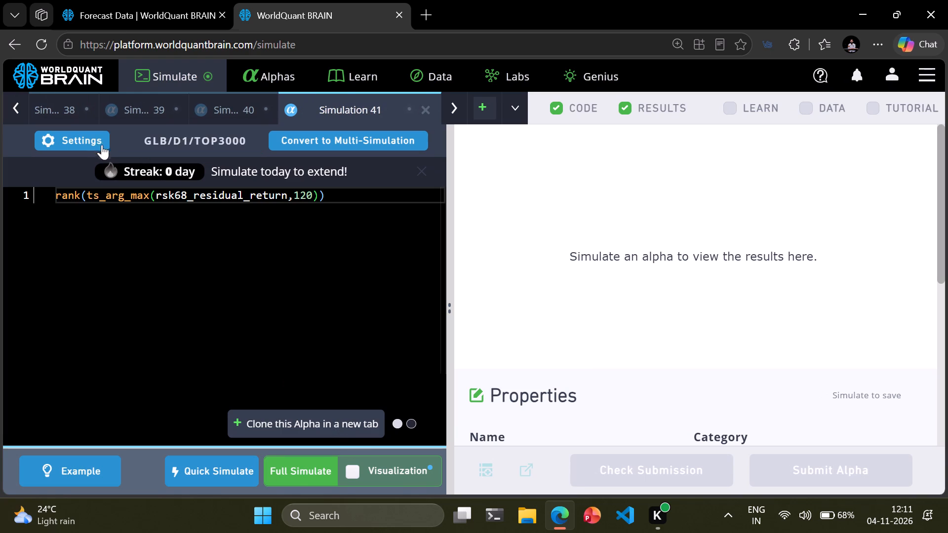
{"action": "left_click", "coordinate": [97, 140]}
{"action": "left_click", "coordinate": [200, 378]}
{"action": "scroll", "coordinate": [133, 153], "scroll_direction": "down", "scroll_amount": 5}
{"action": "left_click", "coordinate": [120, 189]}
{"action": "scroll", "coordinate": [257, 327], "scroll_direction": "down", "scroll_amount": 5}
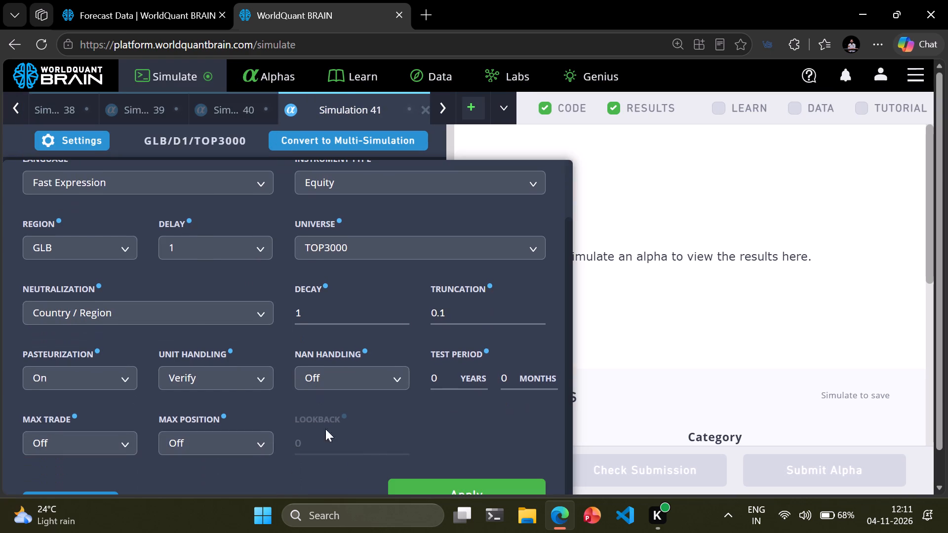
{"action": "left_click", "coordinate": [392, 479]}
Clone the Country / Region-neutralized ts_arg_max alpha into a new simulation and set its neutralization to Slow + Fast Factors.
{"action": "left_click", "coordinate": [252, 419]}
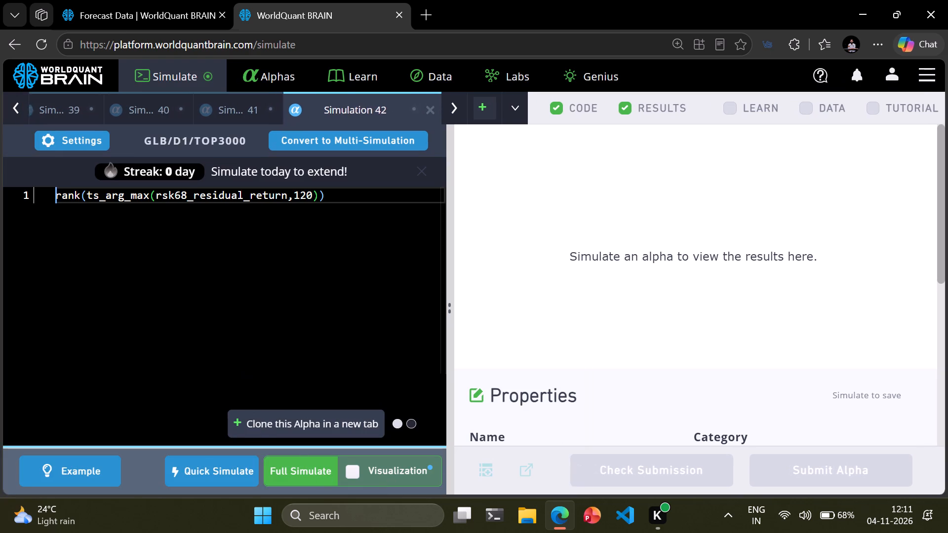
{"action": "left_click", "coordinate": [71, 142]}
{"action": "left_click", "coordinate": [235, 381]}
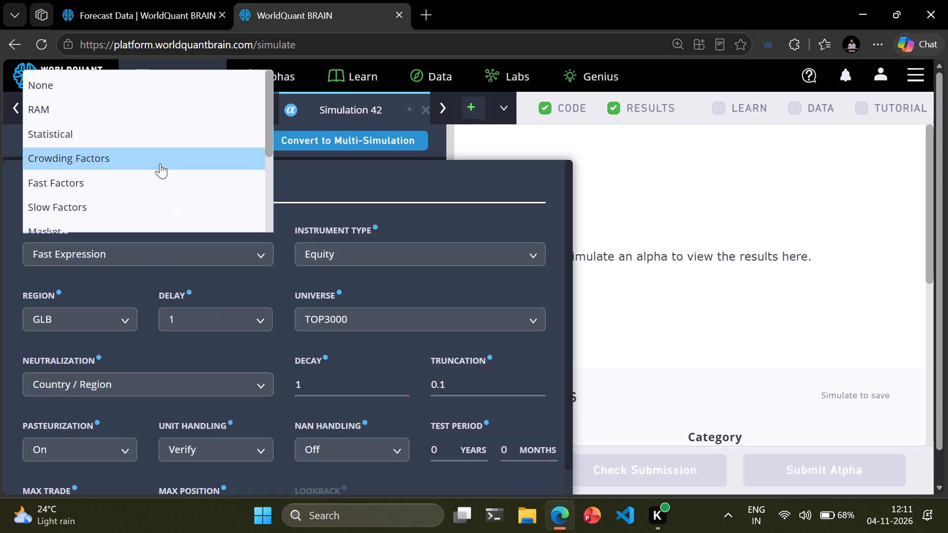
{"action": "scroll", "coordinate": [160, 163], "scroll_direction": "down", "scroll_amount": 6}
{"action": "left_click", "coordinate": [139, 207]}
{"action": "scroll", "coordinate": [361, 412], "scroll_direction": "down", "scroll_amount": 5}
{"action": "left_click", "coordinate": [411, 492]}
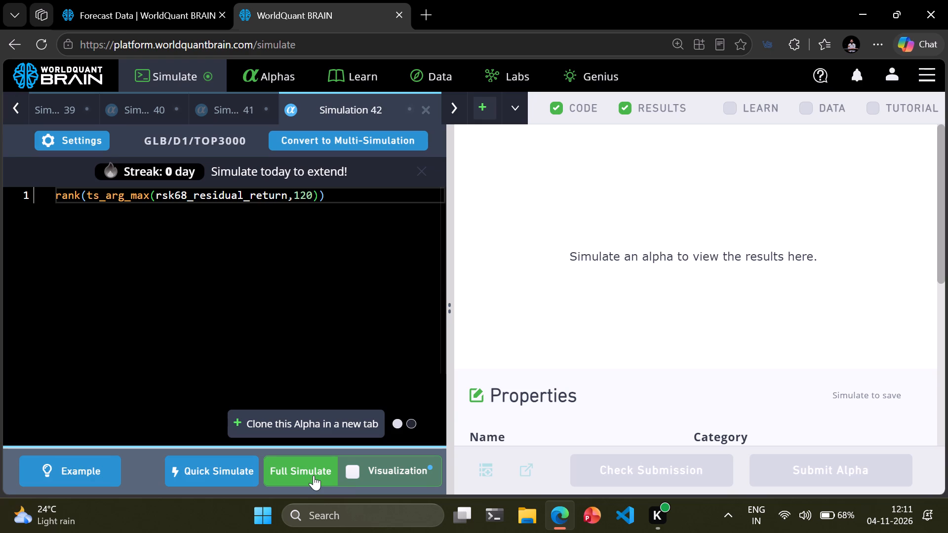
Open Simulation 34 and examine its yearly performance data and the failed checks in its IS testing status.
{"action": "triple_click", "coordinate": [14, 106]}
{"action": "double_click", "coordinate": [14, 106]}
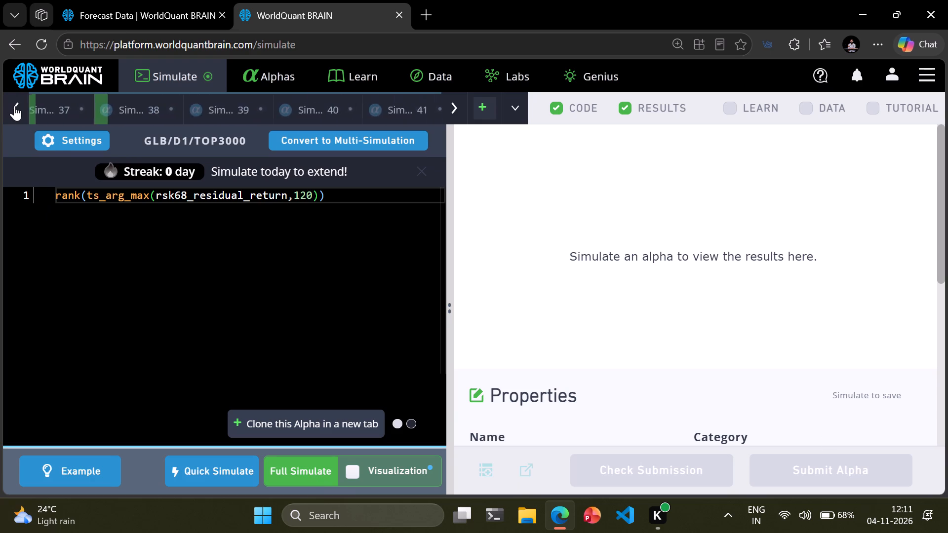
{"action": "left_click", "coordinate": [14, 106]}
{"action": "left_click", "coordinate": [42, 116]}
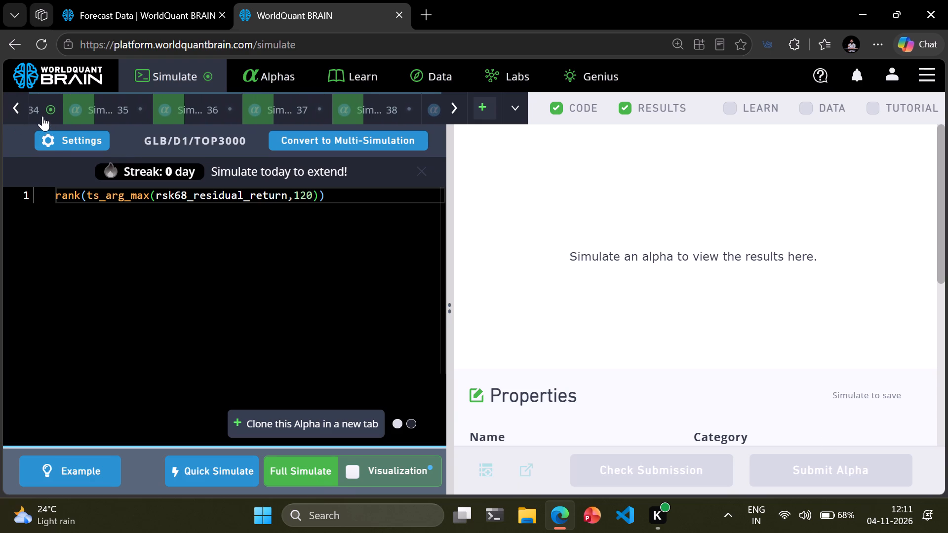
{"action": "scroll", "coordinate": [805, 324], "scroll_direction": "down", "scroll_amount": 7}
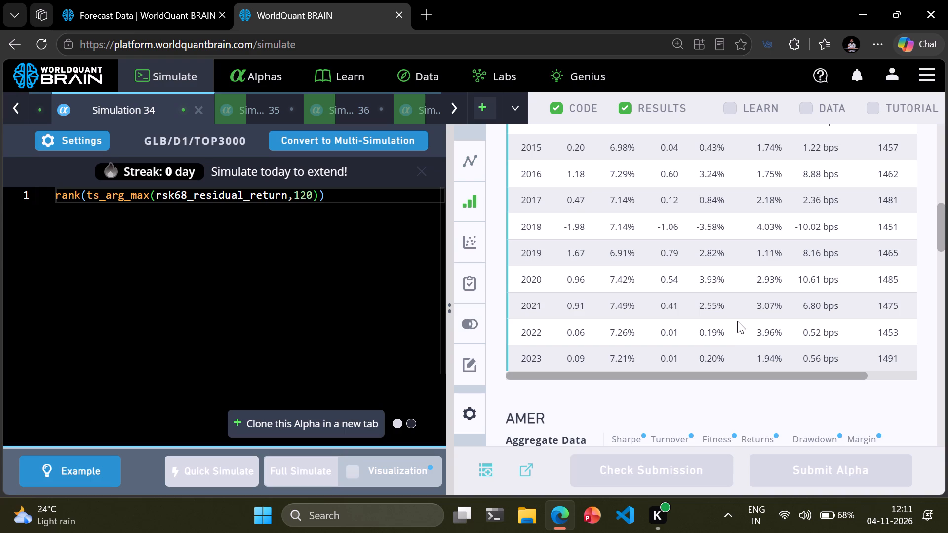
{"action": "scroll", "coordinate": [743, 324], "scroll_direction": "down", "scroll_amount": 12}
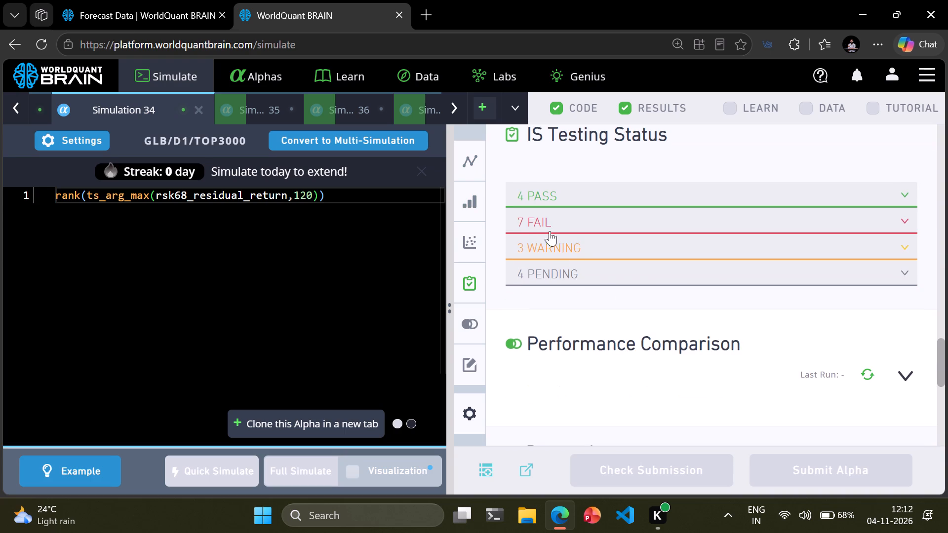
{"action": "left_click", "coordinate": [539, 217]}
Check the progress of the running ts_arg_max simulations 35 to 38.
{"action": "left_click", "coordinate": [14, 109]}
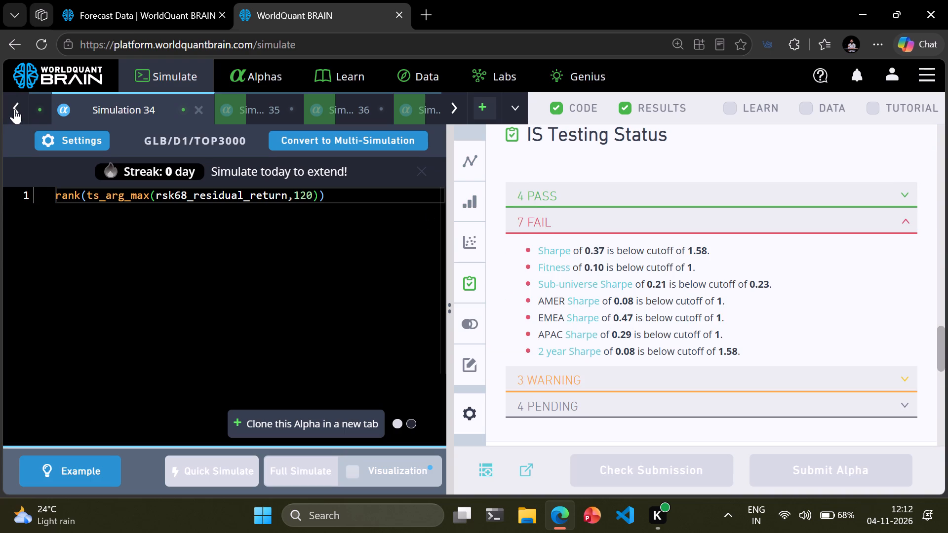
{"action": "triple_click", "coordinate": [449, 106]}
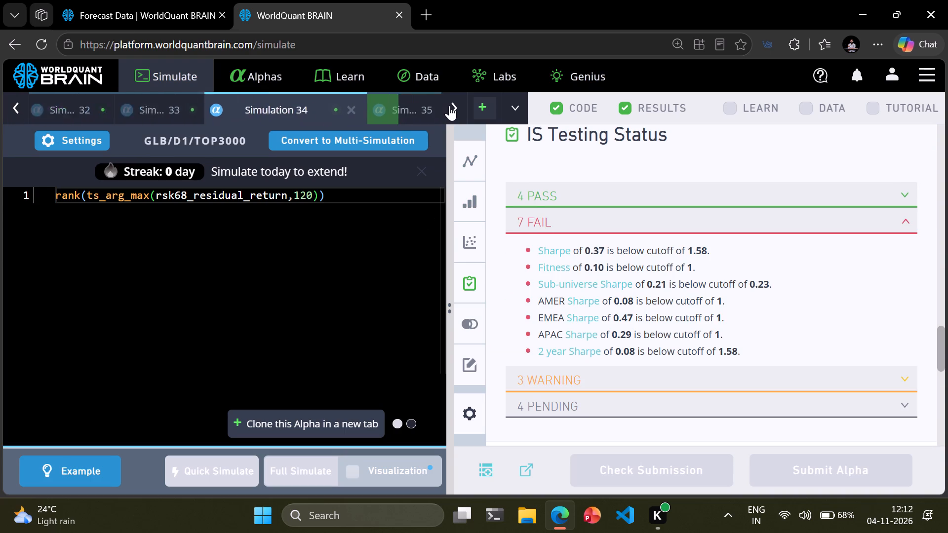
{"action": "left_click", "coordinate": [449, 106]}
{"action": "left_click", "coordinate": [449, 106]}
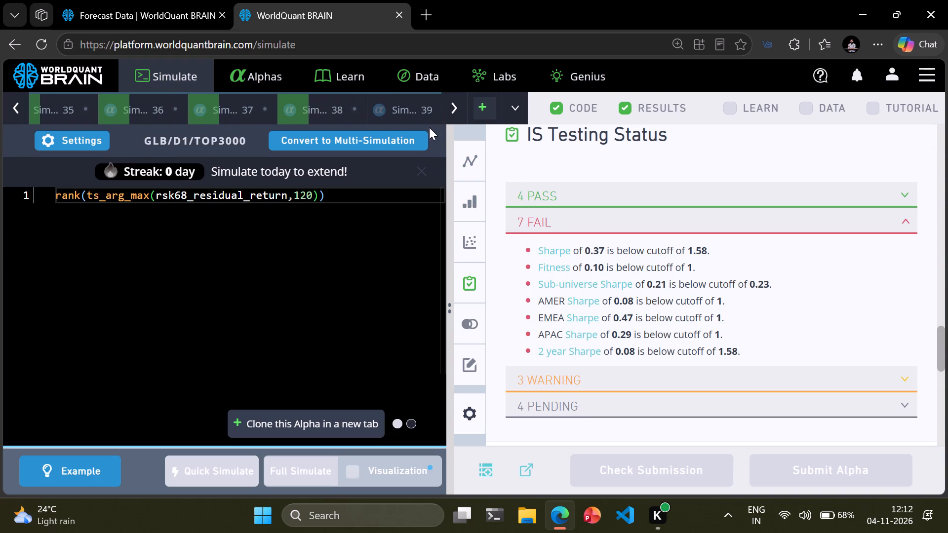
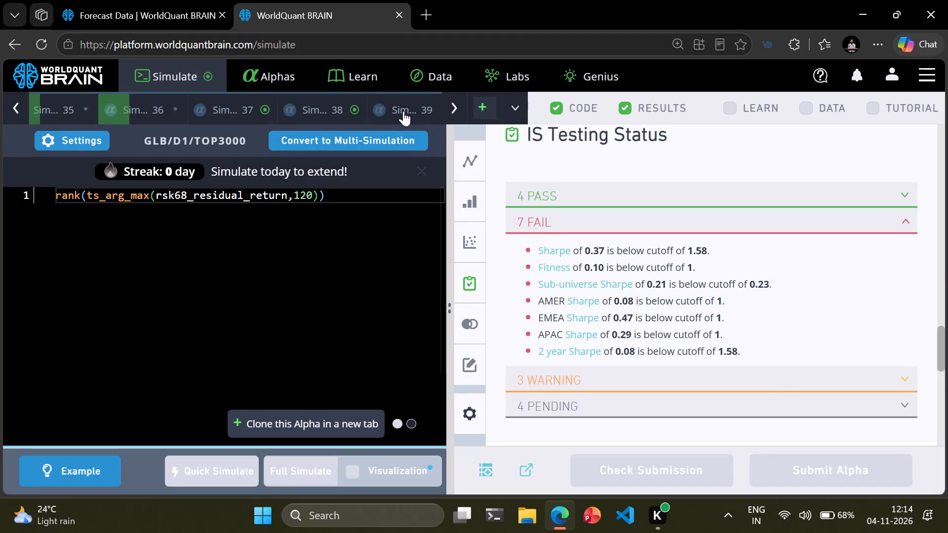
Open Simulation 38 and examine the failed checks in its IS testing status.
{"action": "left_click", "coordinate": [232, 112]}
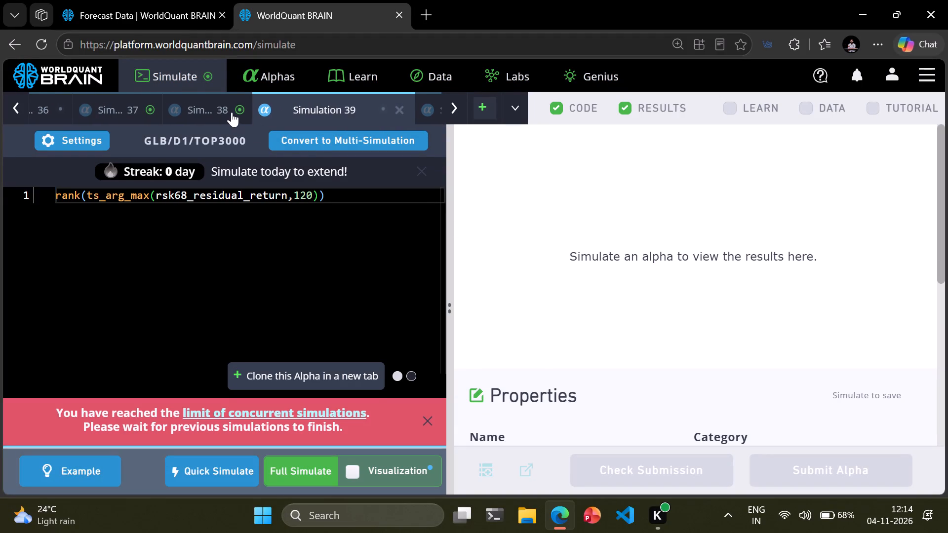
{"action": "scroll", "coordinate": [570, 250], "scroll_direction": "down", "scroll_amount": 12}
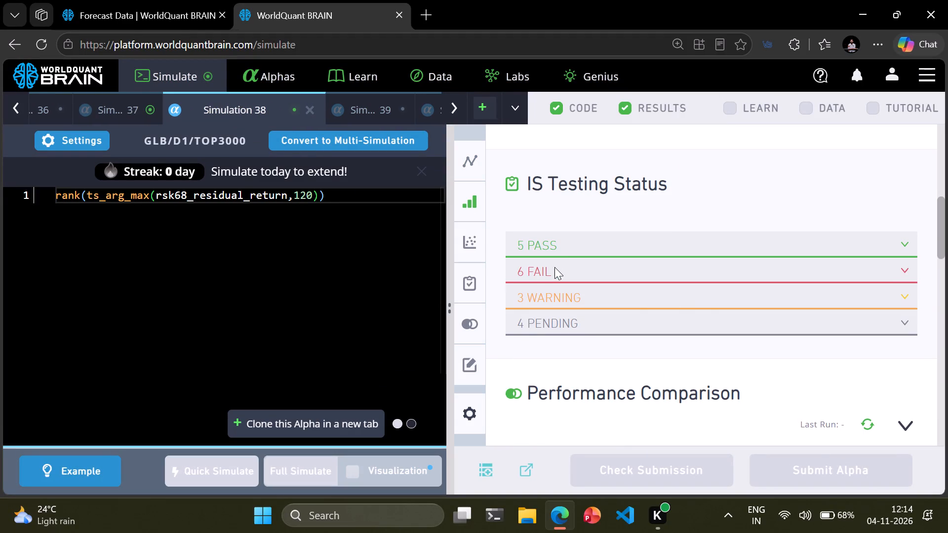
{"action": "left_click", "coordinate": [553, 269]}
{"action": "left_click", "coordinate": [544, 269]}
{"action": "left_click", "coordinate": [541, 270]}
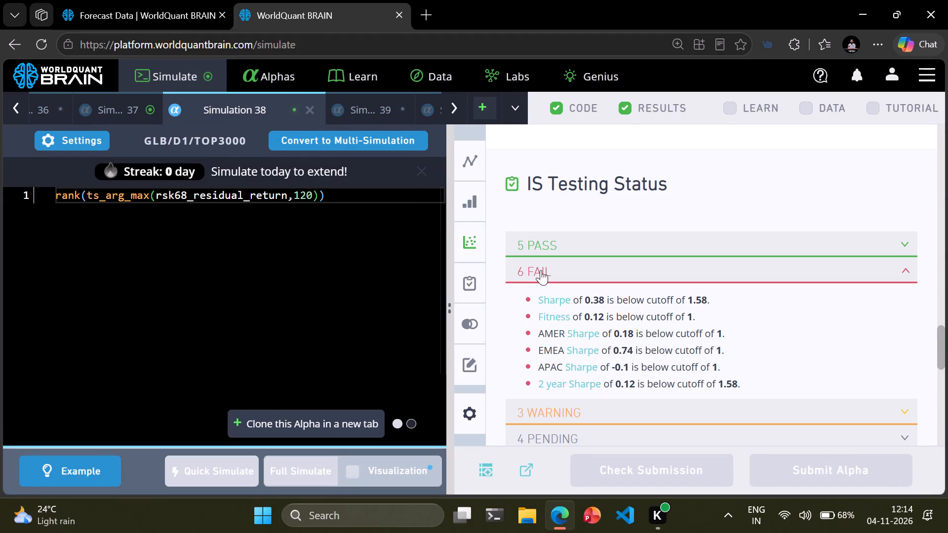
Open Simulation 37 and examine the failed checks in its IS testing status.
{"action": "left_click", "coordinate": [125, 102]}
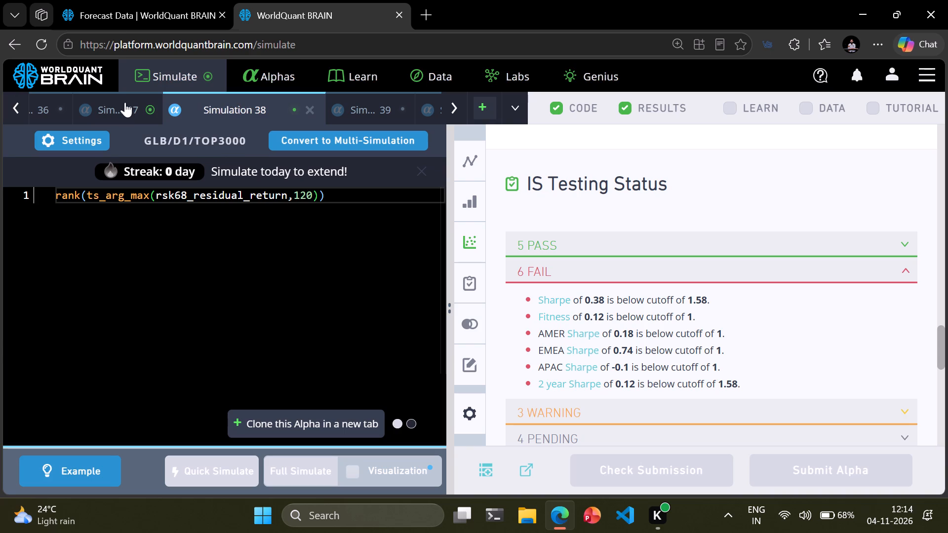
{"action": "left_click", "coordinate": [532, 263]}
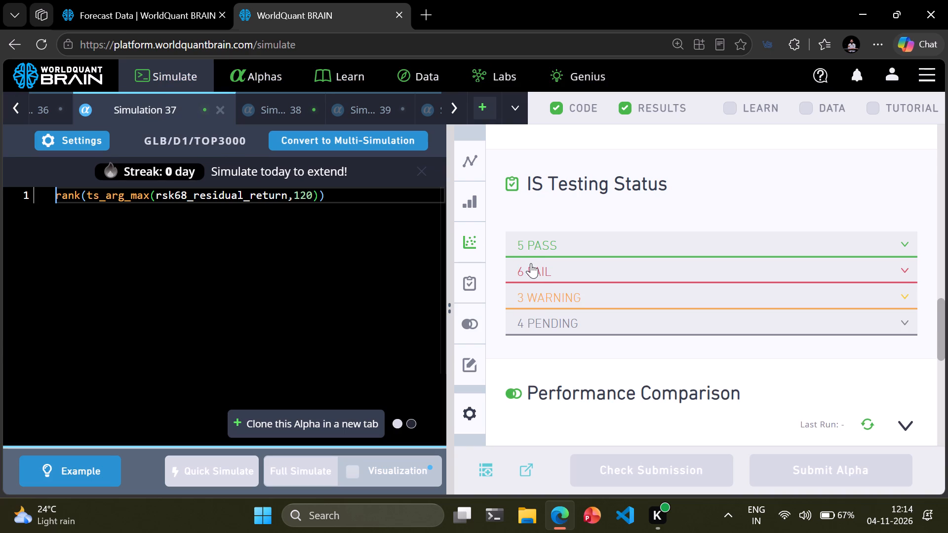
{"action": "left_click", "coordinate": [530, 263]}
{"action": "left_click", "coordinate": [531, 273]}
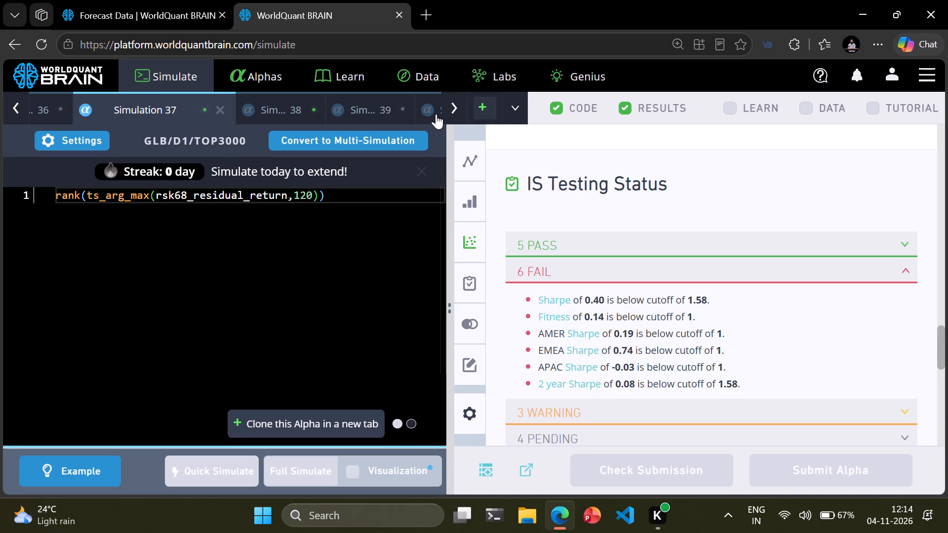
Start full simulations of the ts_arg_max alphas in Simulation 39 and Simulation 40.
{"action": "left_click", "coordinate": [389, 111]}
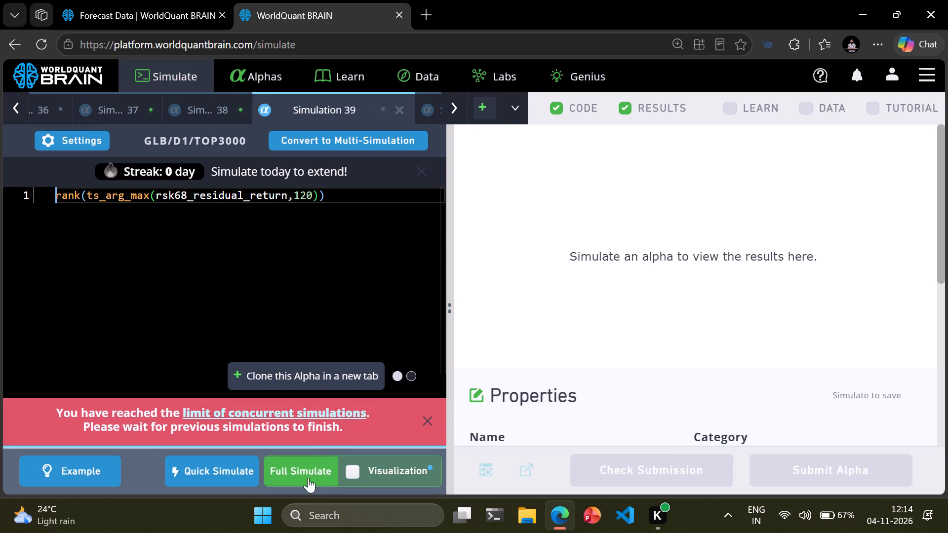
{"action": "left_click", "coordinate": [308, 478]}
{"action": "left_click", "coordinate": [450, 110]}
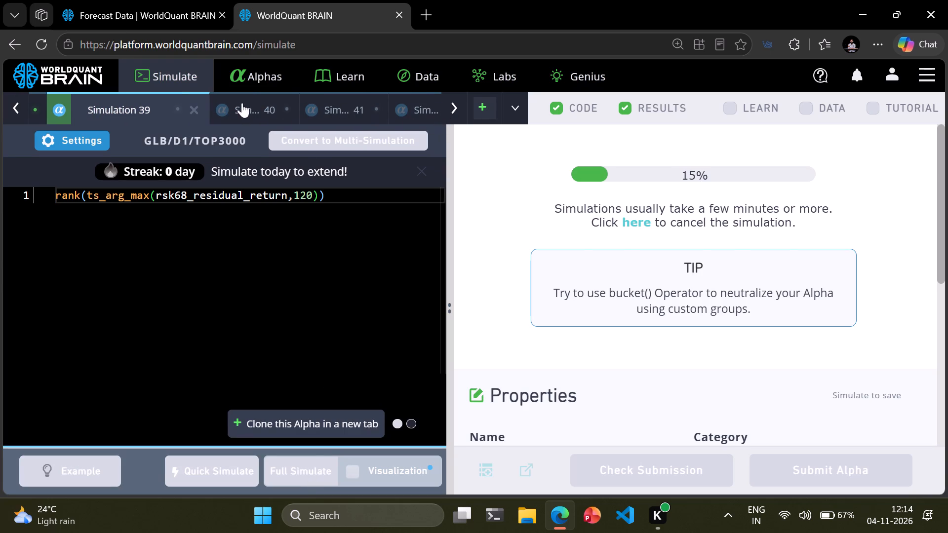
{"action": "left_click", "coordinate": [242, 103]}
{"action": "left_click", "coordinate": [297, 467]}
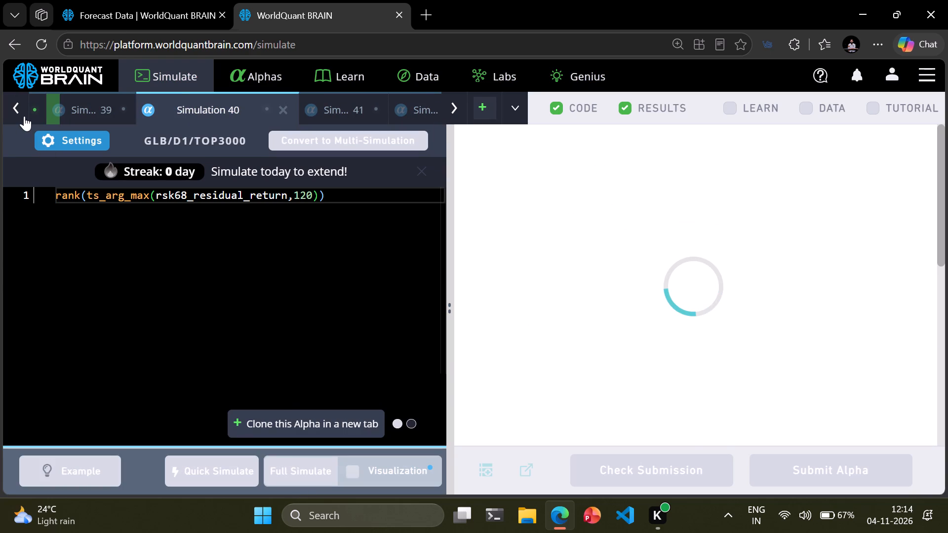
Open Simulation 35 and examine its yearly performance data and the failed checks in its IS testing status.
{"action": "triple_click", "coordinate": [17, 112]}
{"action": "triple_click", "coordinate": [17, 112]}
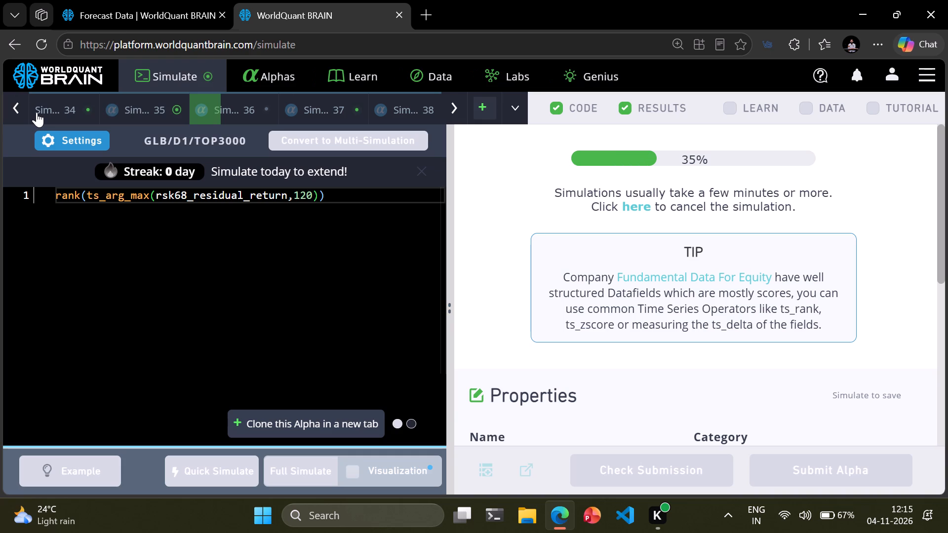
{"action": "left_click", "coordinate": [137, 113]}
{"action": "scroll", "coordinate": [622, 183], "scroll_direction": "down", "scroll_amount": 10}
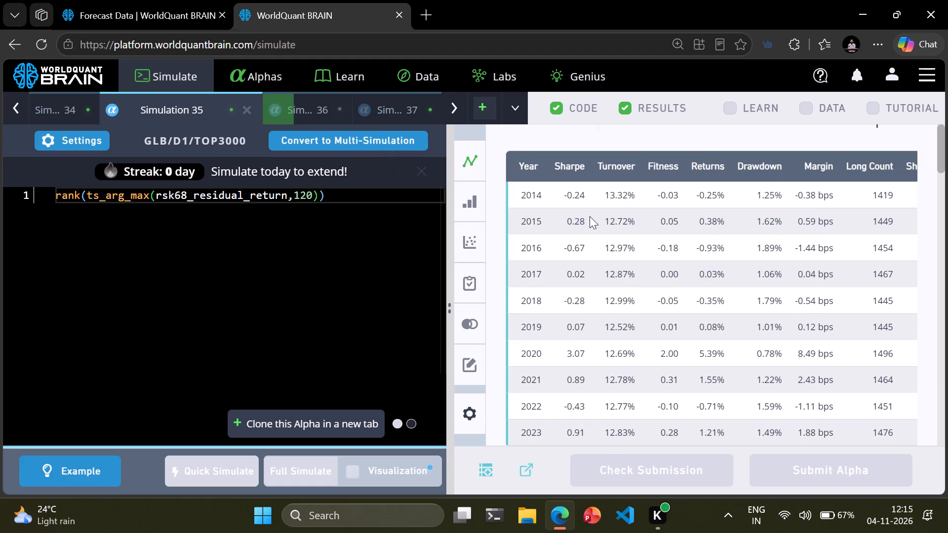
{"action": "scroll", "coordinate": [588, 219], "scroll_direction": "down", "scroll_amount": 4}
{"action": "scroll", "coordinate": [629, 302], "scroll_direction": "down", "scroll_amount": 5}
{"action": "scroll", "coordinate": [573, 271], "scroll_direction": "up", "scroll_amount": 6}
{"action": "scroll", "coordinate": [573, 270], "scroll_direction": "down", "scroll_amount": 5}
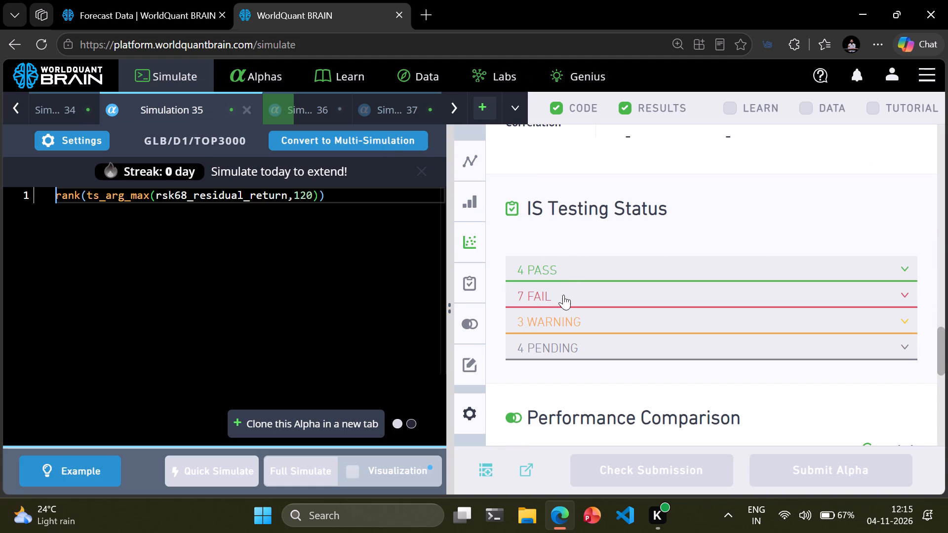
{"action": "left_click", "coordinate": [557, 298]}
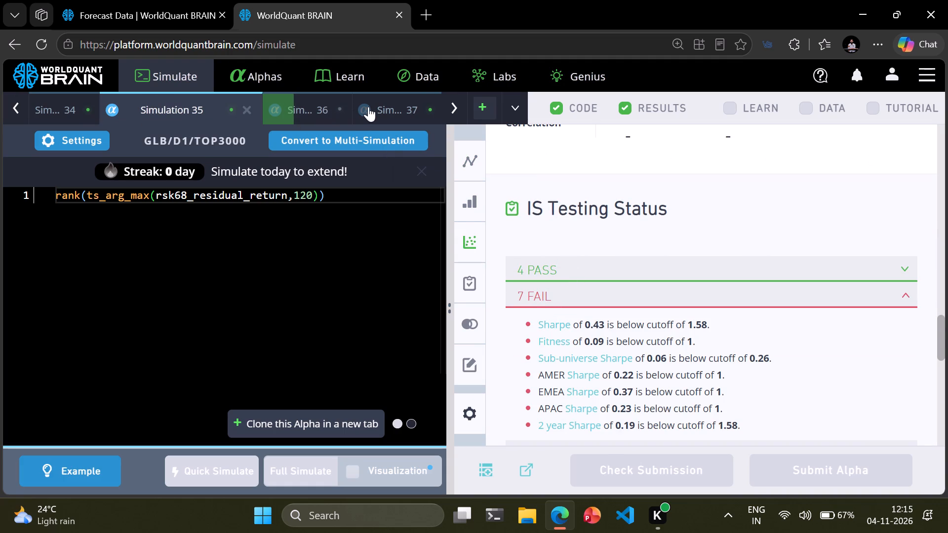
Start a full simulation of the ts_arg_max alpha in Simulation 41.
{"action": "left_click", "coordinate": [369, 107]}
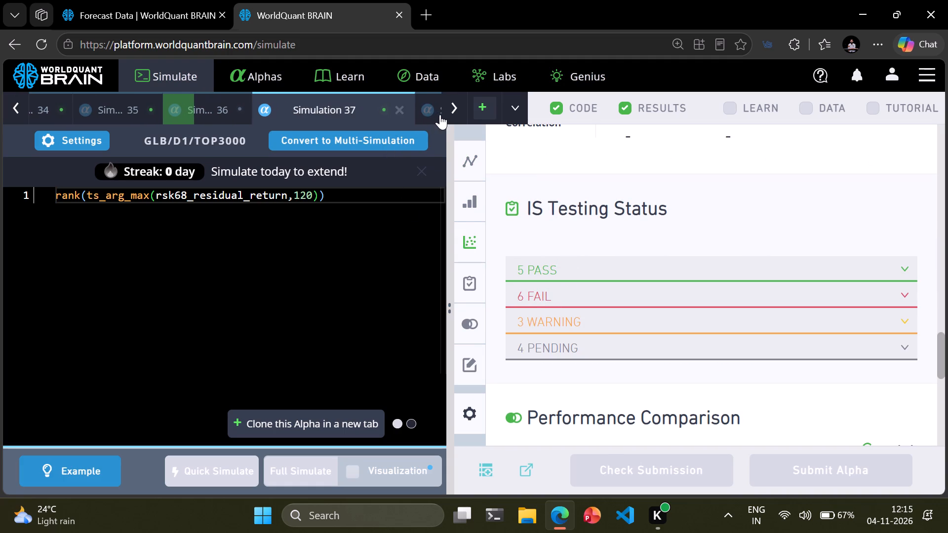
{"action": "double_click", "coordinate": [448, 114]}
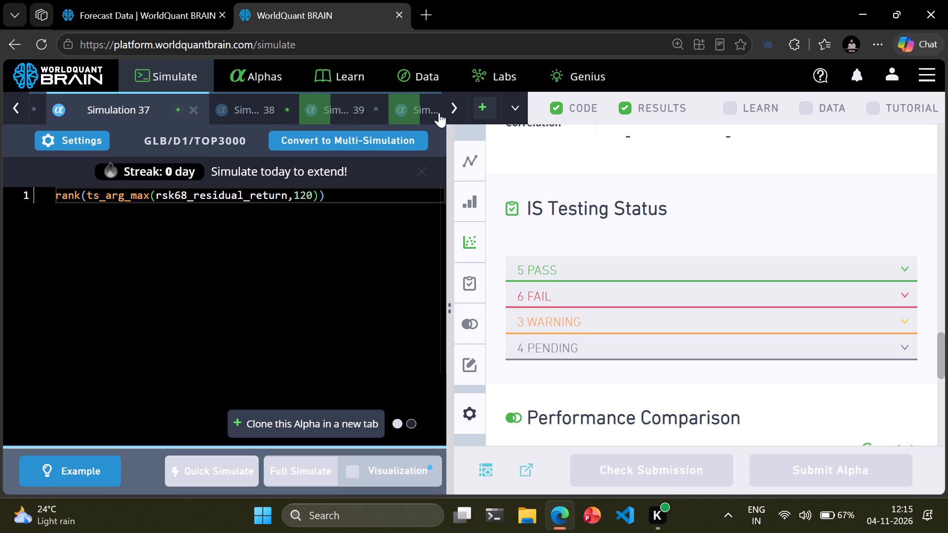
{"action": "triple_click", "coordinate": [447, 111]}
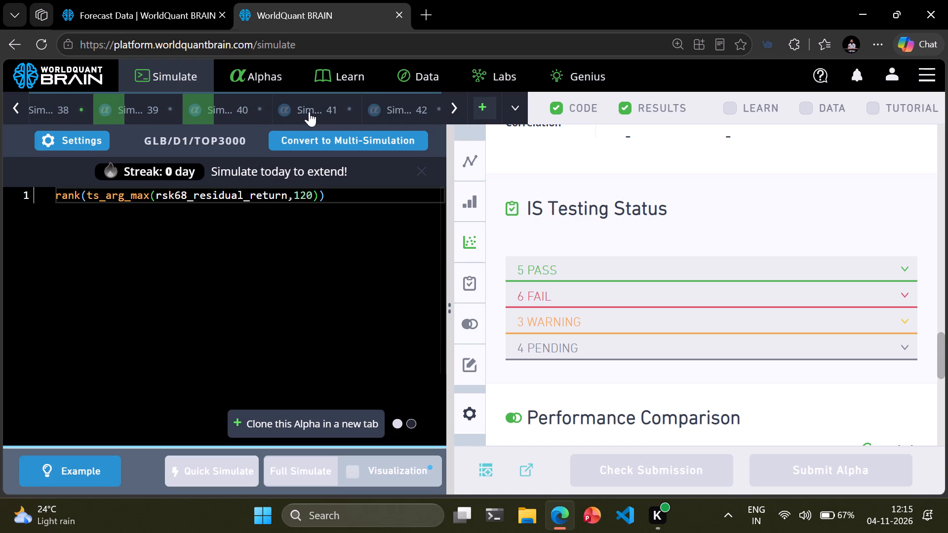
{"action": "left_click", "coordinate": [316, 106]}
{"action": "left_click", "coordinate": [295, 470]}
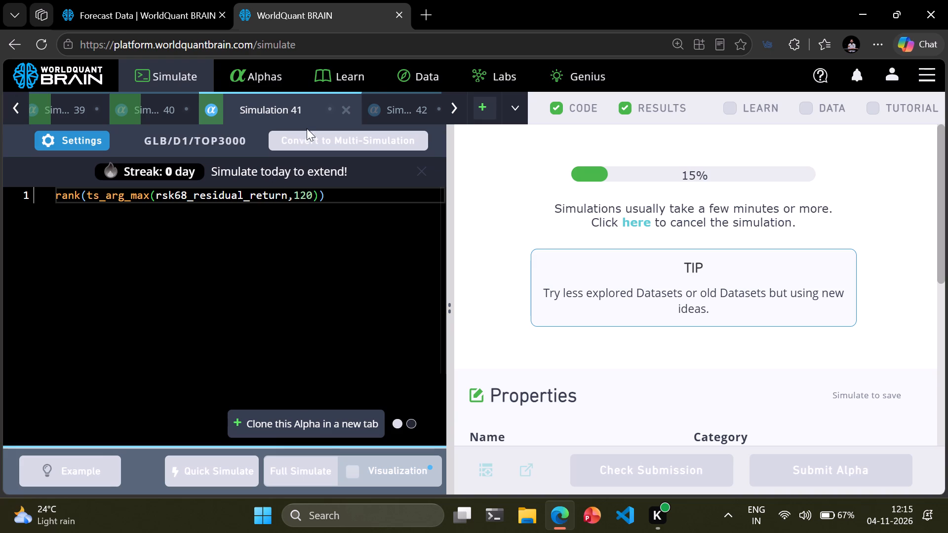
Go to Simulation 42 among the open simulations.
{"action": "triple_click", "coordinate": [452, 108]}
{"action": "left_click", "coordinate": [452, 108]}
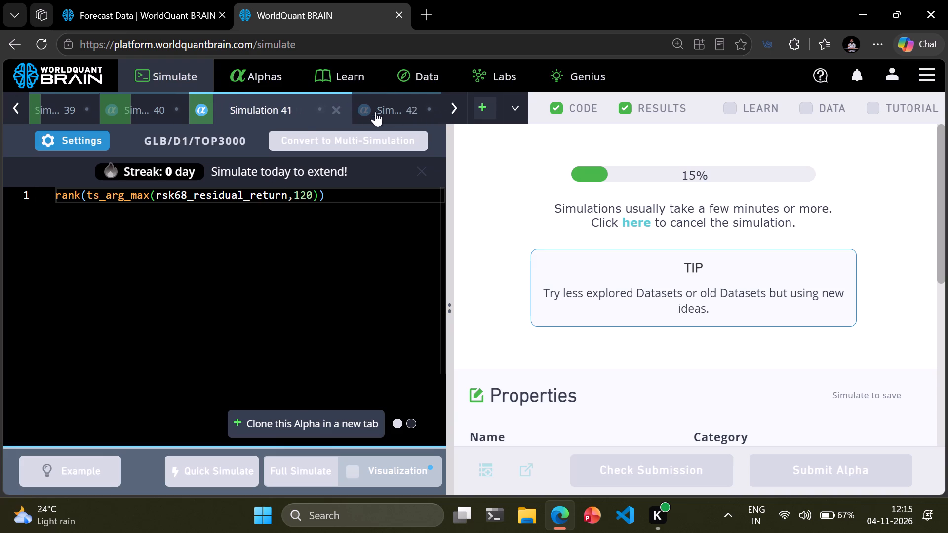
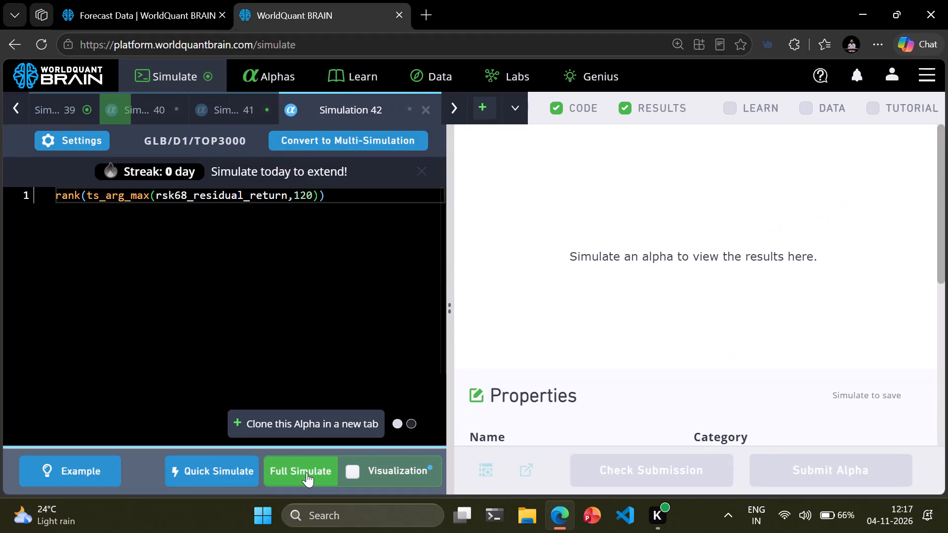
Open Simulation 39 and examine the failed checks in its IS testing status.
{"action": "left_click", "coordinate": [65, 108]}
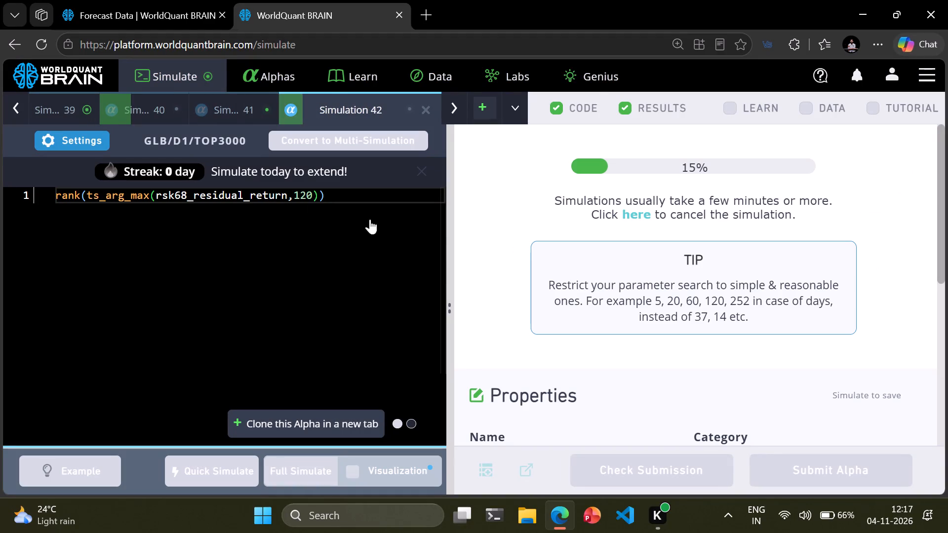
{"action": "scroll", "coordinate": [568, 253], "scroll_direction": "down", "scroll_amount": 18}
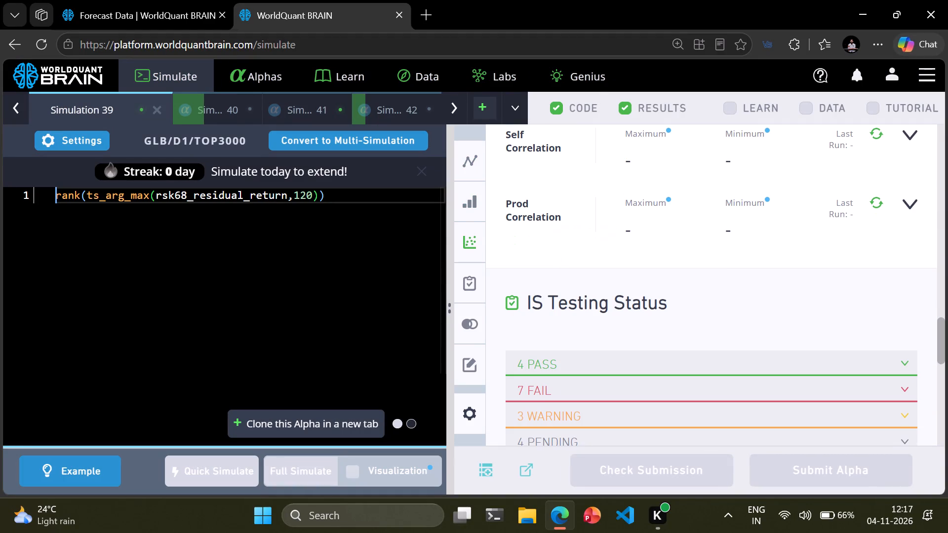
{"action": "left_click", "coordinate": [518, 390]}
{"action": "left_click", "coordinate": [521, 386]}
{"action": "left_click", "coordinate": [529, 394]}
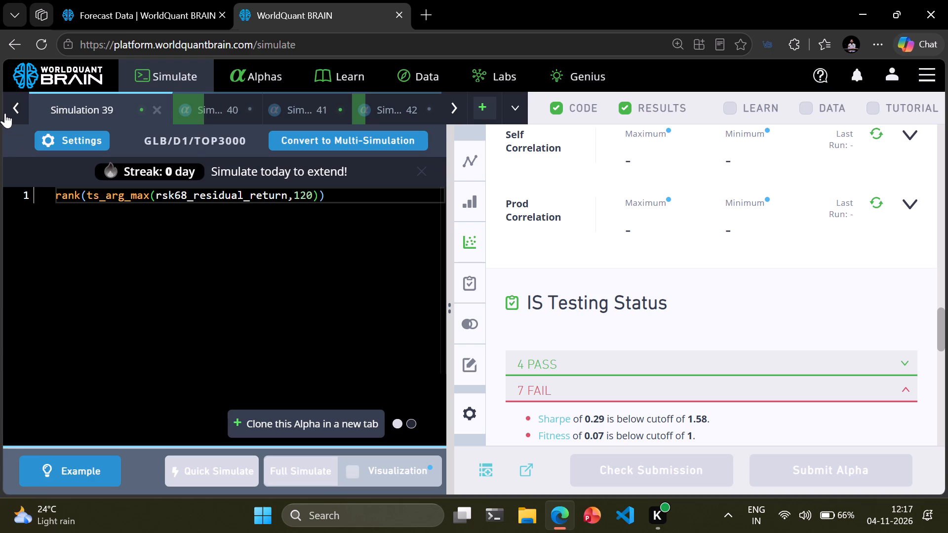
Go back to the earlier open simulations, around Simulations 34 to 38.
{"action": "double_click", "coordinate": [11, 110]}
{"action": "triple_click", "coordinate": [11, 110]}
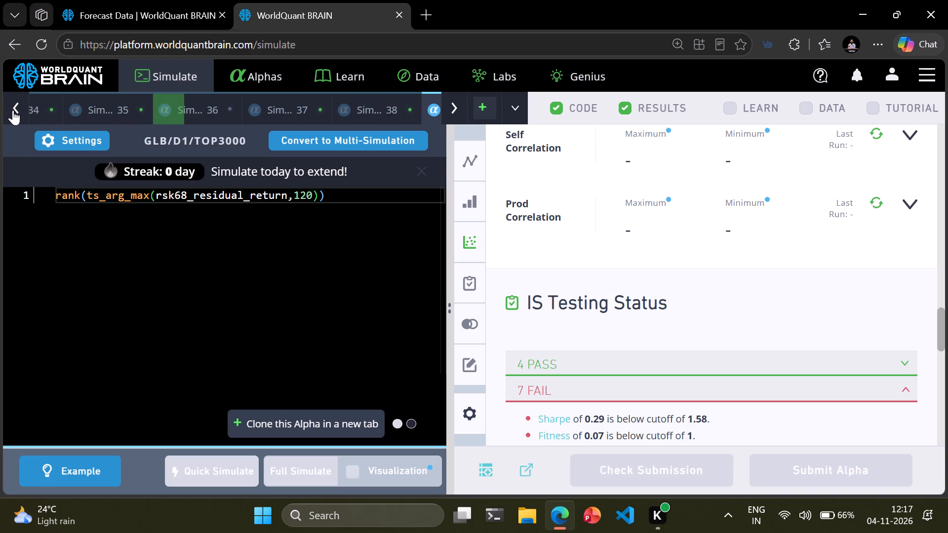
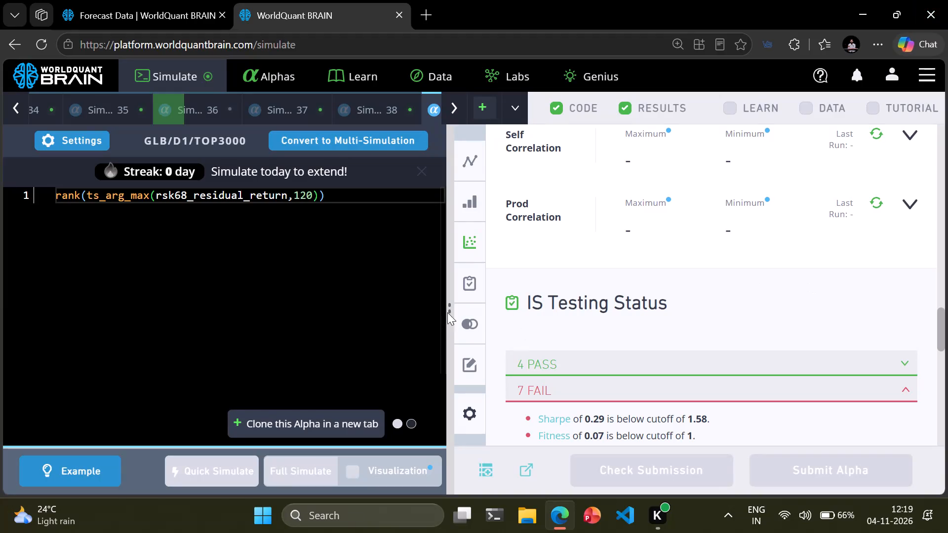
Open Simulation 40 and examine the failed checks in its IS testing status.
{"action": "triple_click", "coordinate": [460, 101]}
{"action": "triple_click", "coordinate": [460, 101]}
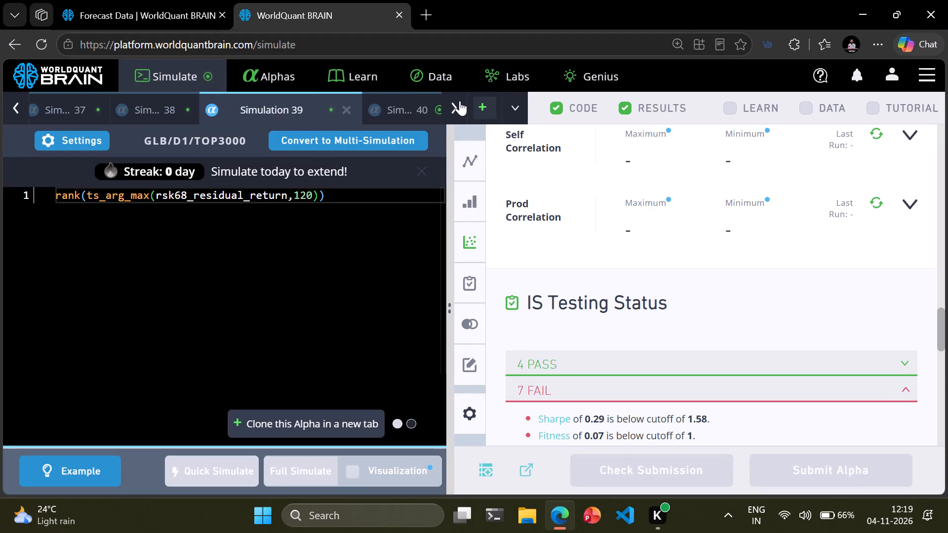
{"action": "left_click", "coordinate": [460, 101]}
{"action": "left_click", "coordinate": [215, 118]}
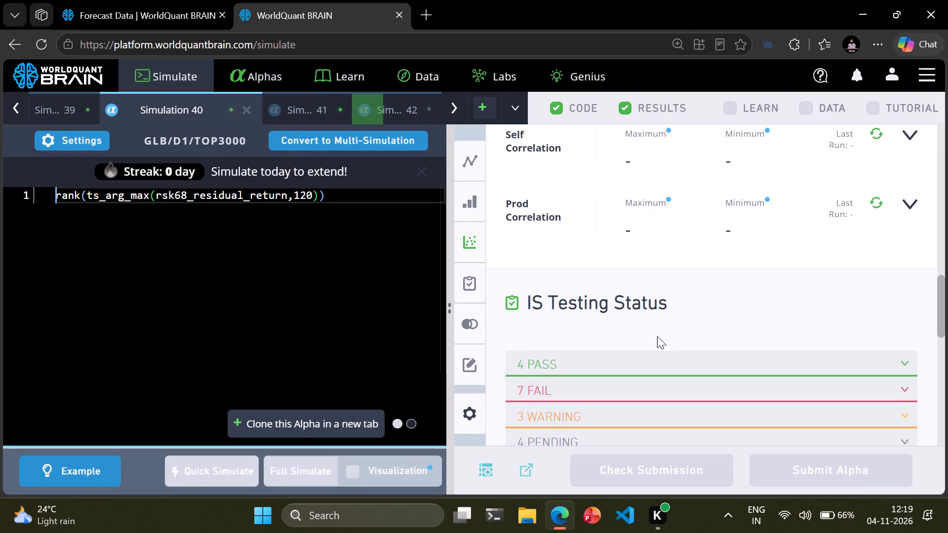
{"action": "left_click", "coordinate": [582, 385]}
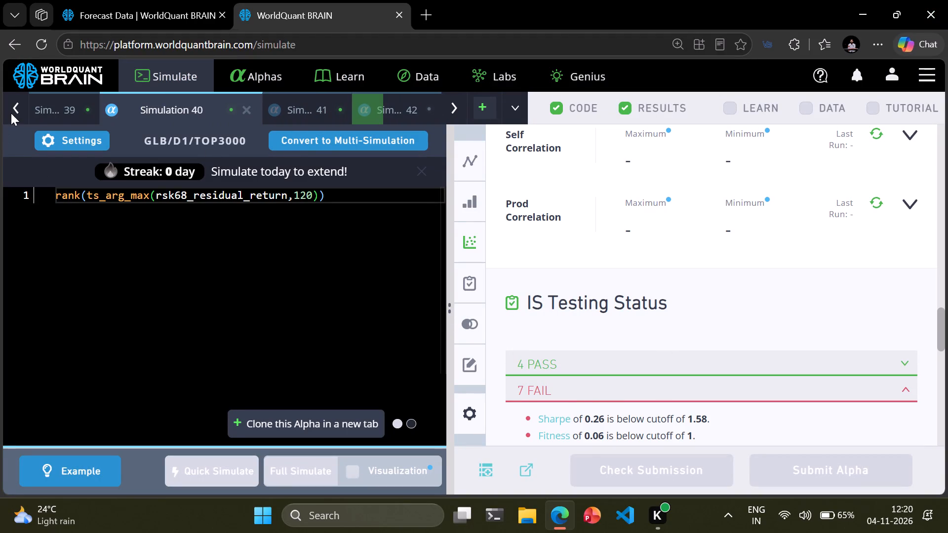
Open Simulation 26 and examine the failed checks in its IS testing status.
{"action": "double_click", "coordinate": [11, 113]}
{"action": "triple_click", "coordinate": [16, 106]}
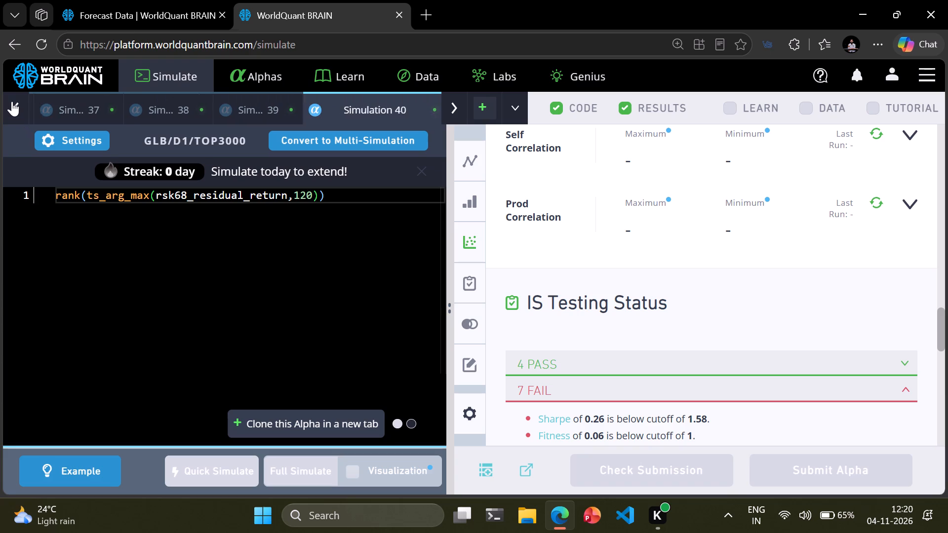
{"action": "triple_click", "coordinate": [10, 98]}
{"action": "triple_click", "coordinate": [10, 98]}
{"action": "triple_click", "coordinate": [10, 98]}
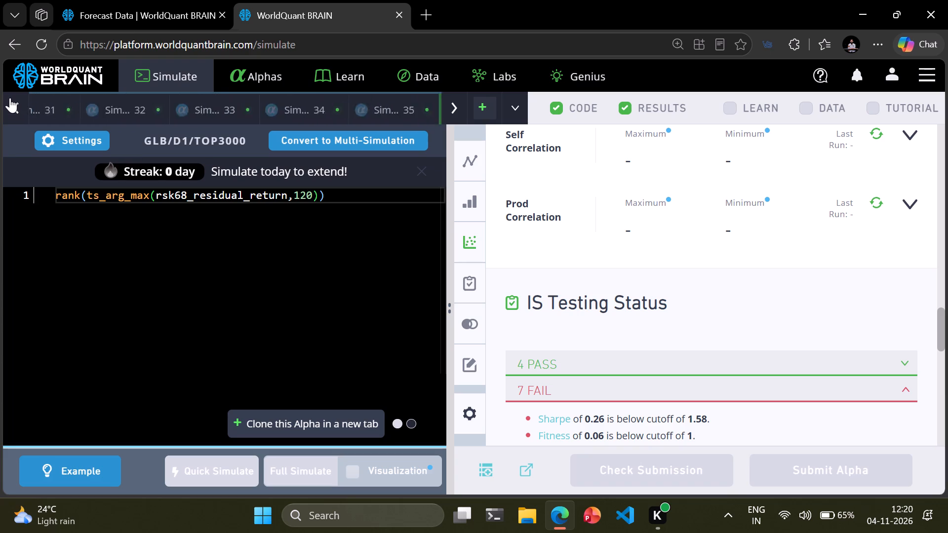
{"action": "left_click", "coordinate": [10, 98]}
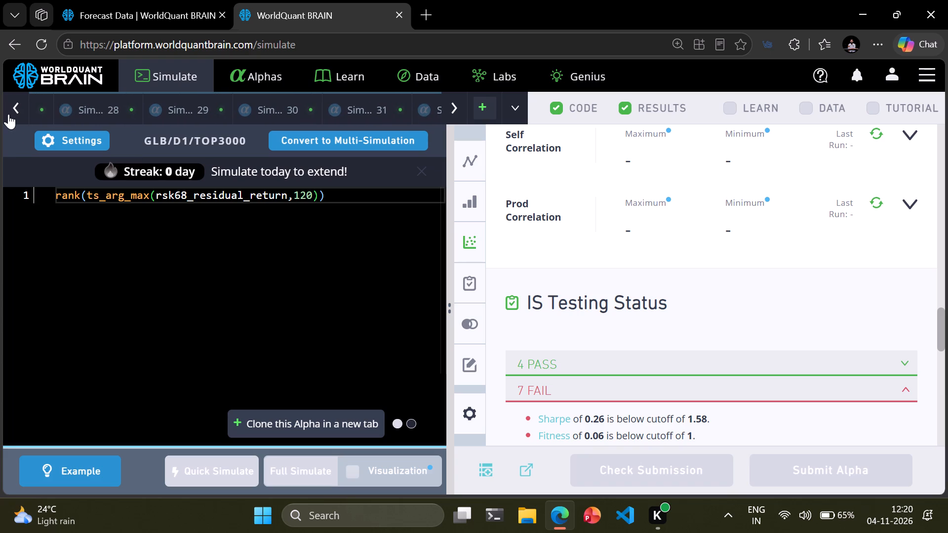
{"action": "triple_click", "coordinate": [8, 114]}
{"action": "left_click", "coordinate": [8, 114]}
{"action": "left_click", "coordinate": [310, 108]}
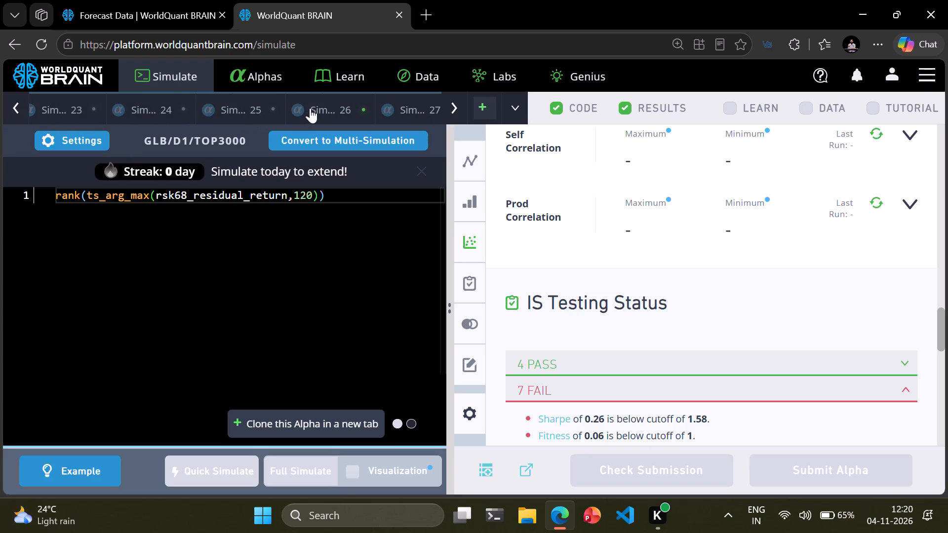
{"action": "left_click", "coordinate": [584, 388]}
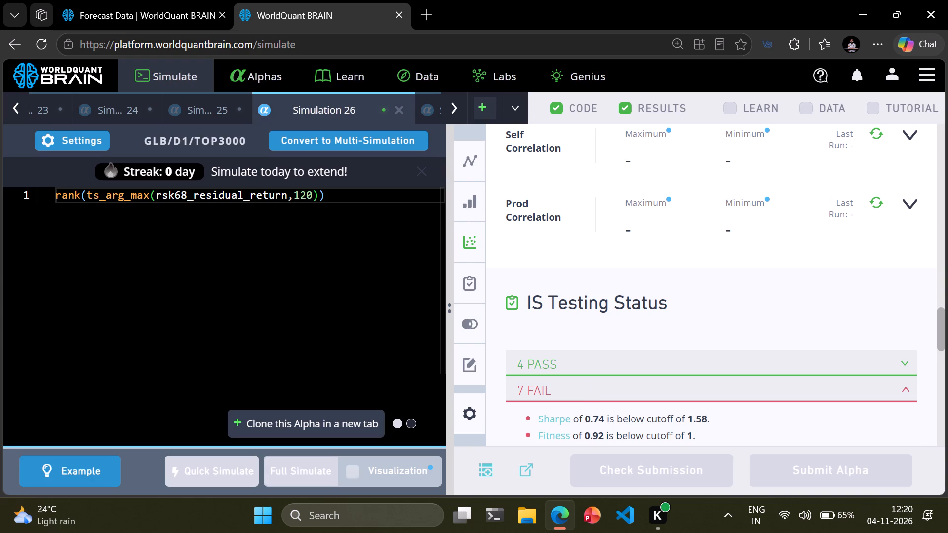
{"action": "scroll", "coordinate": [674, 320], "scroll_direction": "down", "scroll_amount": 1}
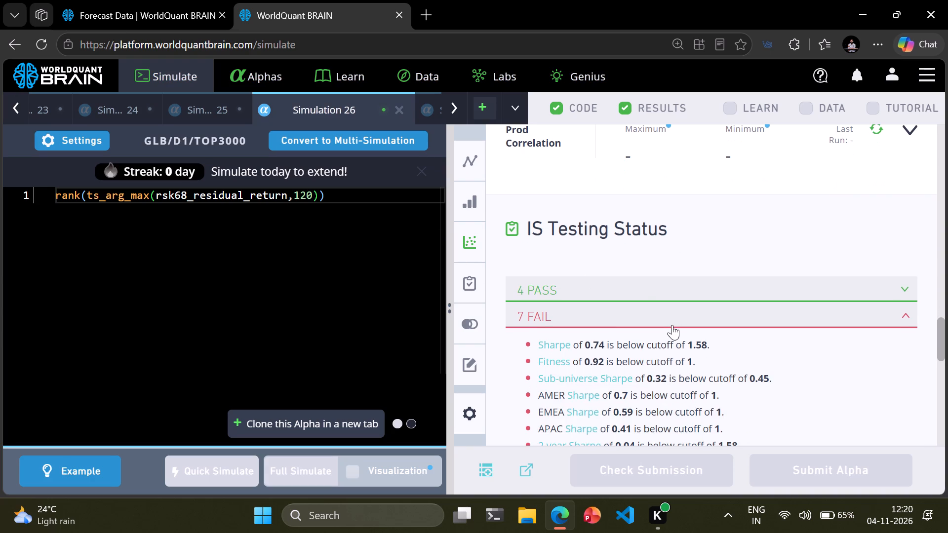
Open Simulation 22 and copy its whole ts_av_diff expression on mdl109_2yf_dlyspe.
{"action": "triple_click", "coordinate": [21, 107]}
{"action": "left_click", "coordinate": [21, 107]}
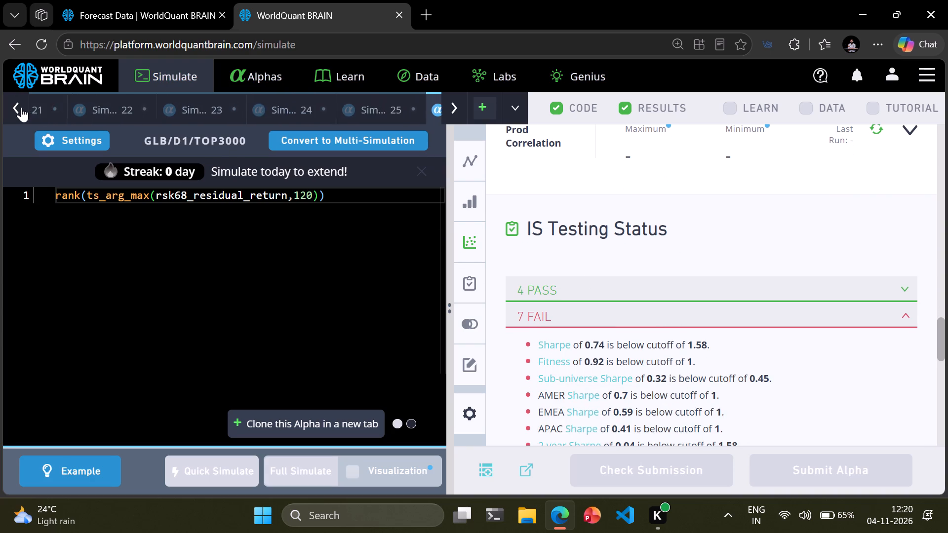
{"action": "triple_click", "coordinate": [21, 107]}
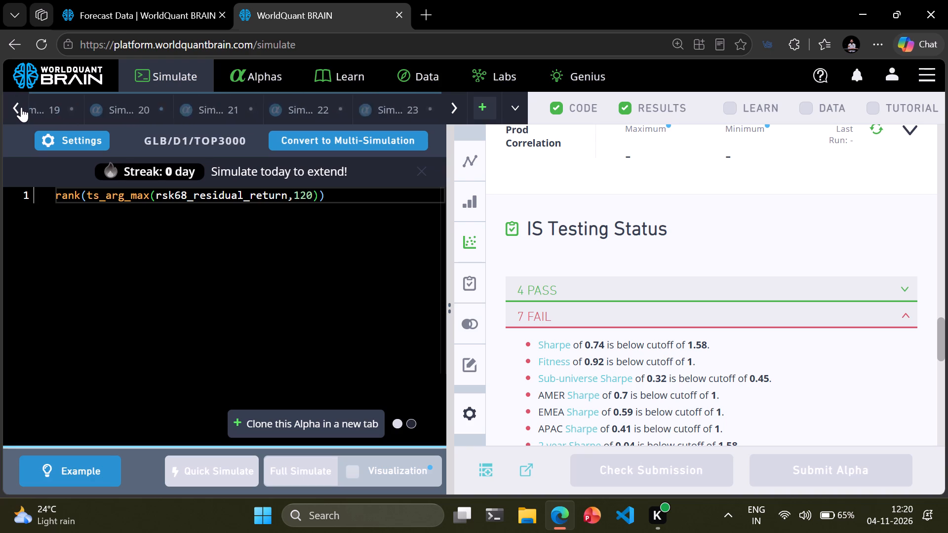
{"action": "double_click", "coordinate": [24, 111]}
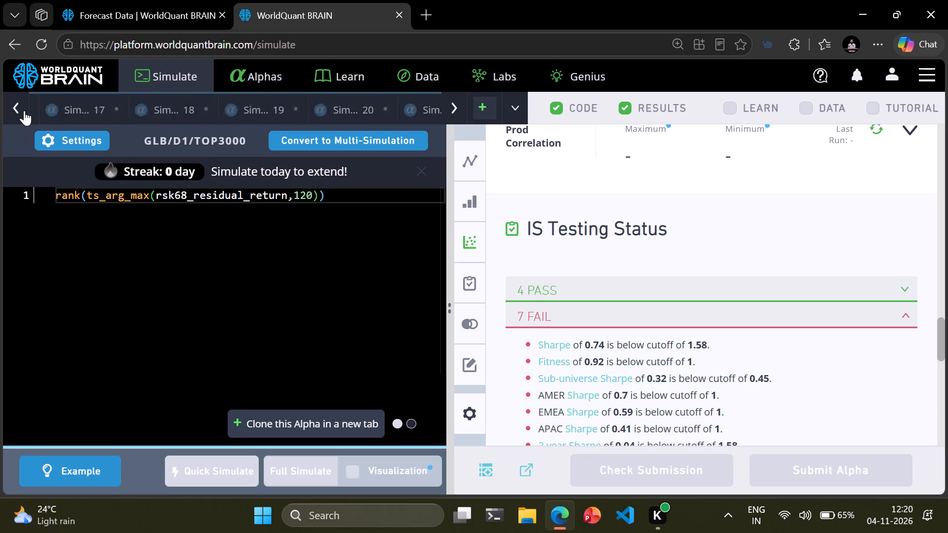
{"action": "triple_click", "coordinate": [24, 111]}
{"action": "triple_click", "coordinate": [24, 111]}
{"action": "double_click", "coordinate": [24, 111]}
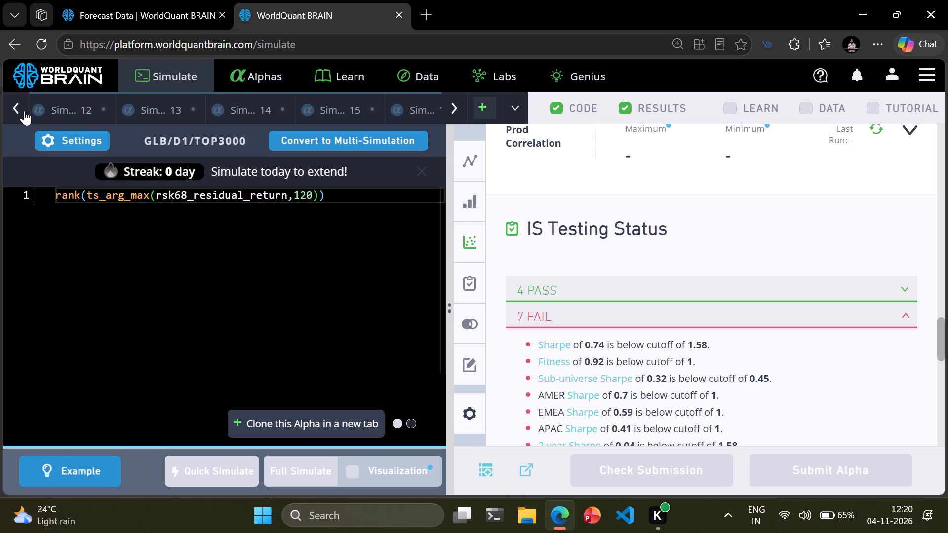
{"action": "triple_click", "coordinate": [452, 109]}
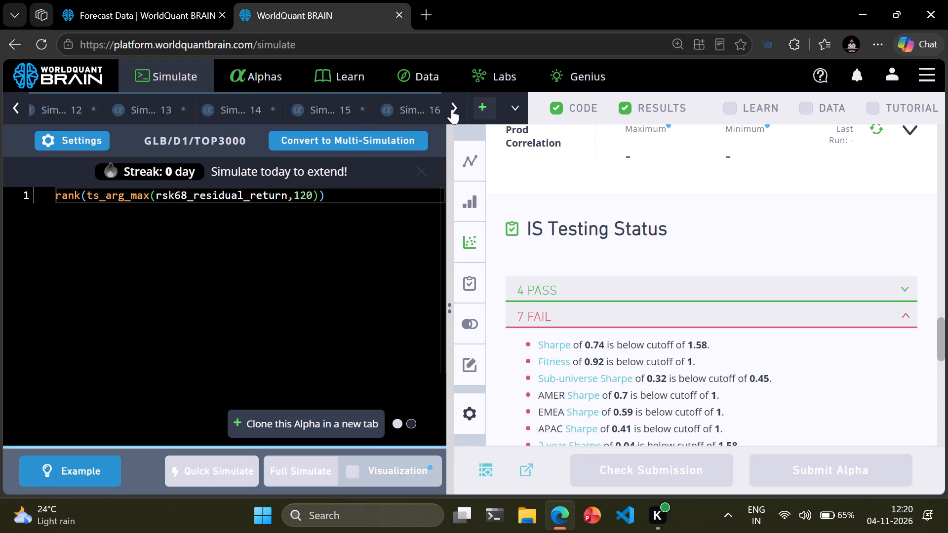
{"action": "triple_click", "coordinate": [451, 109]}
{"action": "left_click", "coordinate": [449, 109]}
{"action": "left_click", "coordinate": [446, 111]}
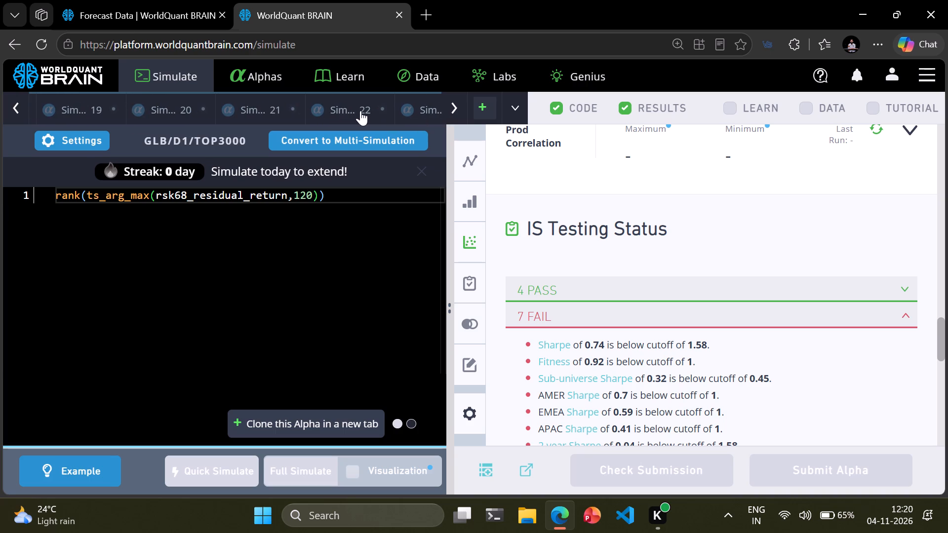
{"action": "left_click", "coordinate": [360, 111]}
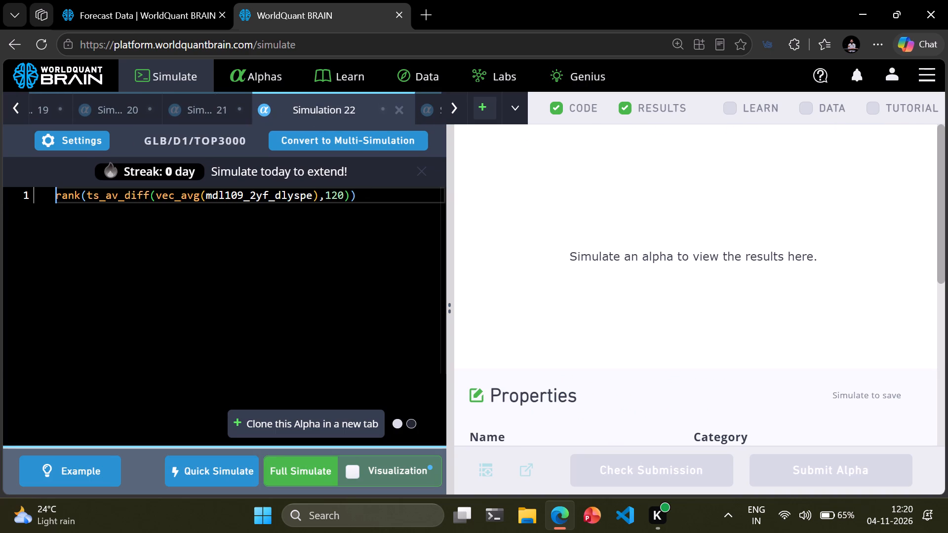
{"action": "left_click_drag", "start_coordinate": [348, 321], "coordinate": [0, 102]}
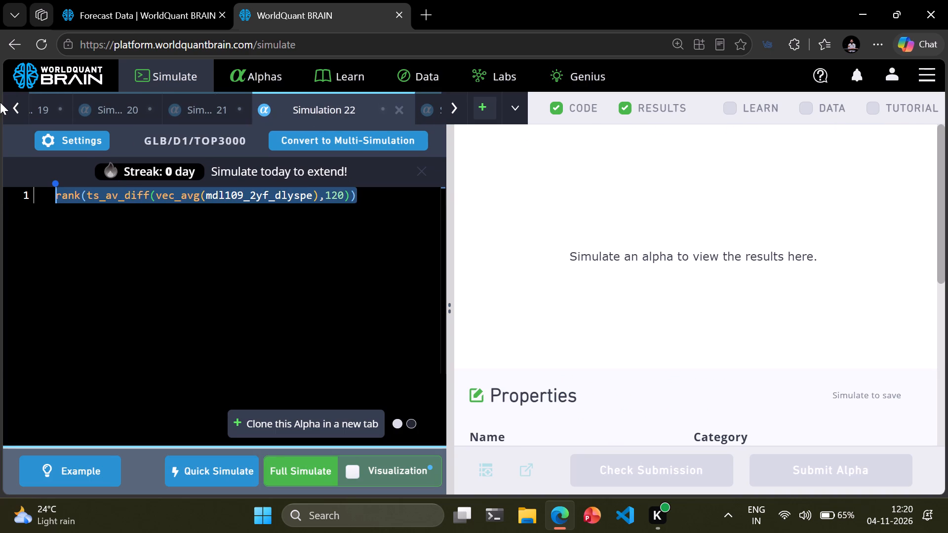
{"action": "key", "text": "ctrl+c"}
Create a new single simulation and paste the copied rank(ts_av_diff(vec_avg(mdl109_2yf_dlyspe),120)) expression into it.
{"action": "left_click", "coordinate": [482, 108]}
{"action": "left_click", "coordinate": [512, 161]}
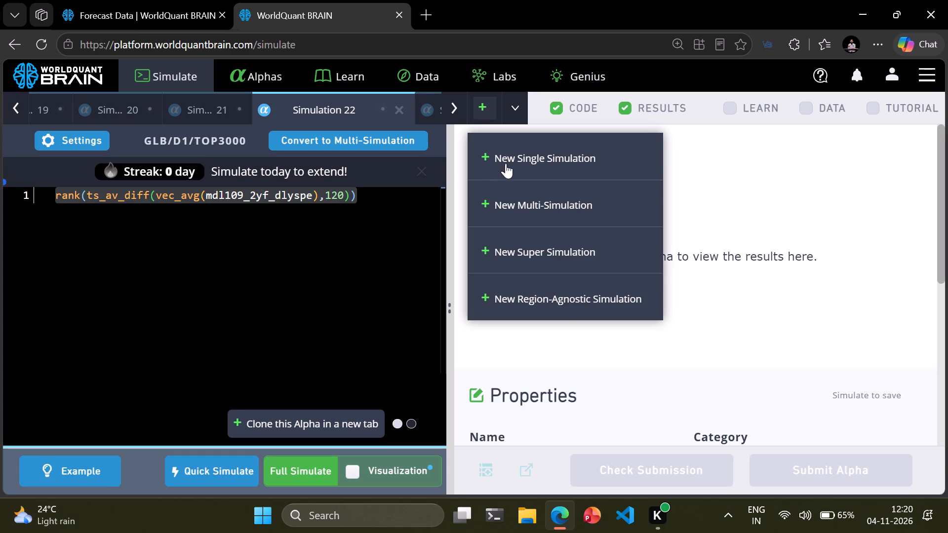
{"action": "left_click", "coordinate": [338, 228]}
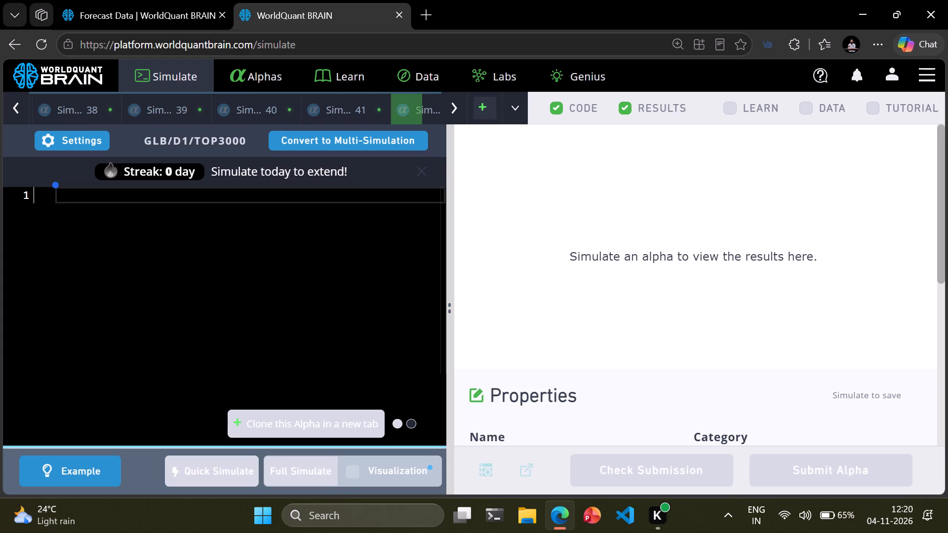
{"action": "key", "text": "ctrl+v"}
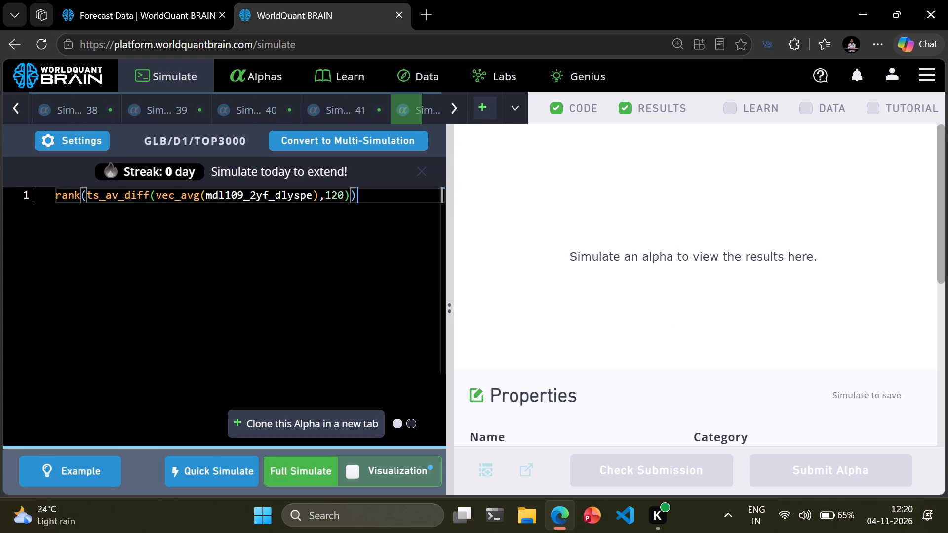
Replace the time-series operator with ts_arg_max in the mdl109_2yf_dlyspe expression and run a full simulation.
{"action": "left_click", "coordinate": [148, 195]}
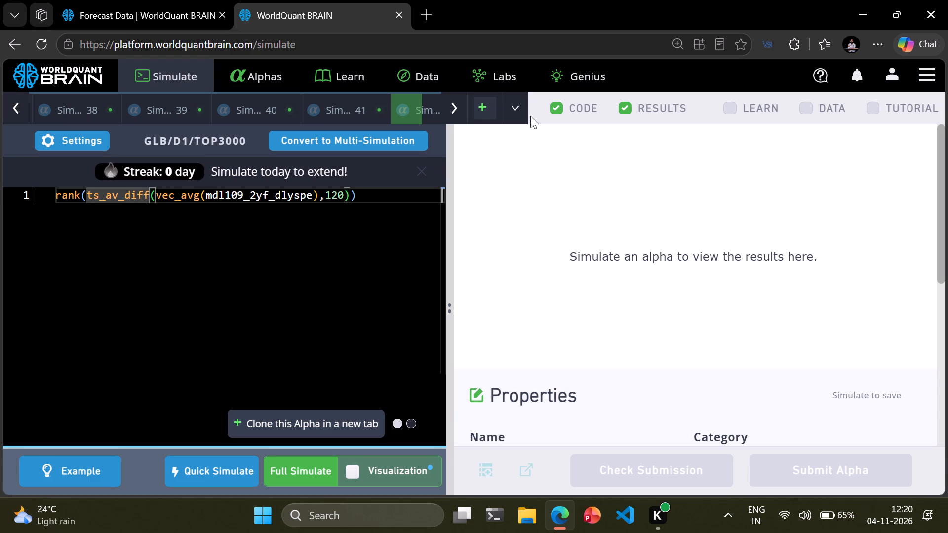
{"action": "key", "text": "BackSpace"}
{"action": "key", "text": "BackSpace"}
{"action": "key", "text": "BackSpace"}
{"action": "key", "text": "BackSpace"}
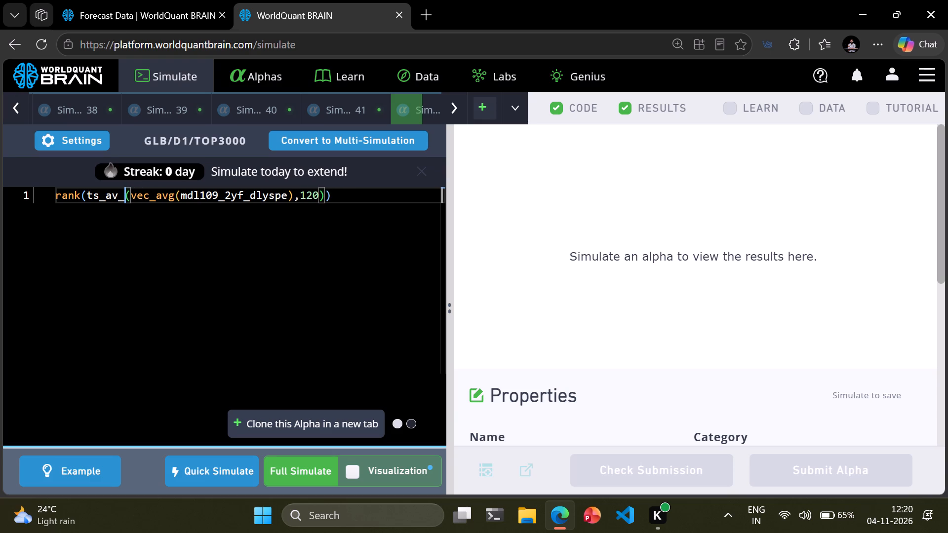
{"action": "key", "text": "m"}
{"action": "key", "text": "BackSpace"}
{"action": "key", "text": "BackSpace"}
{"action": "key", "text": "BackSpace"}
{"action": "key", "text": "BackSpace"}
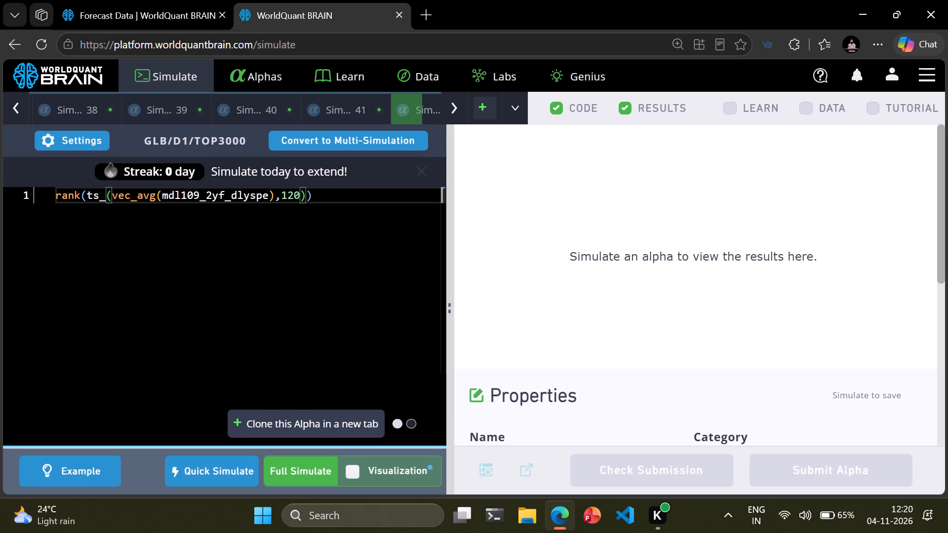
{"action": "key", "text": "a"}
{"action": "key", "text": "Return"}
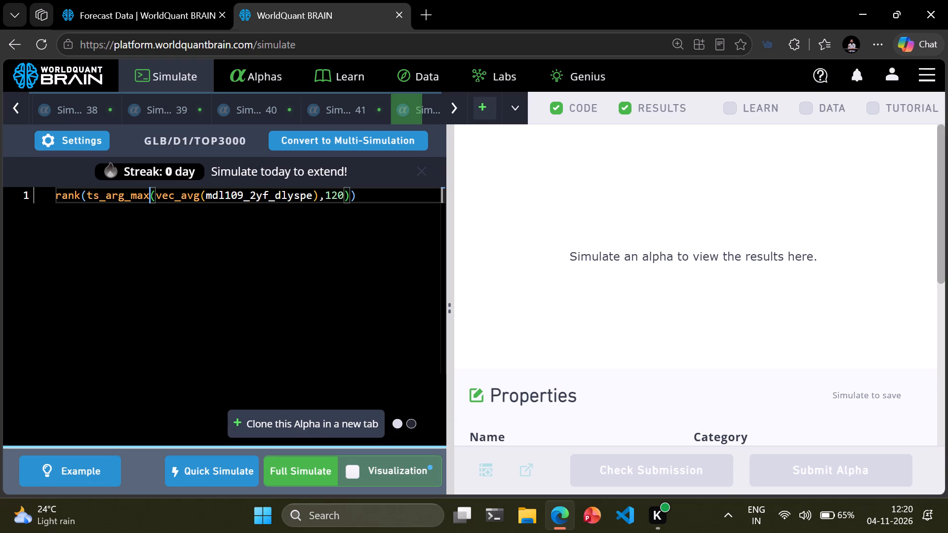
{"action": "left_click", "coordinate": [306, 473]}
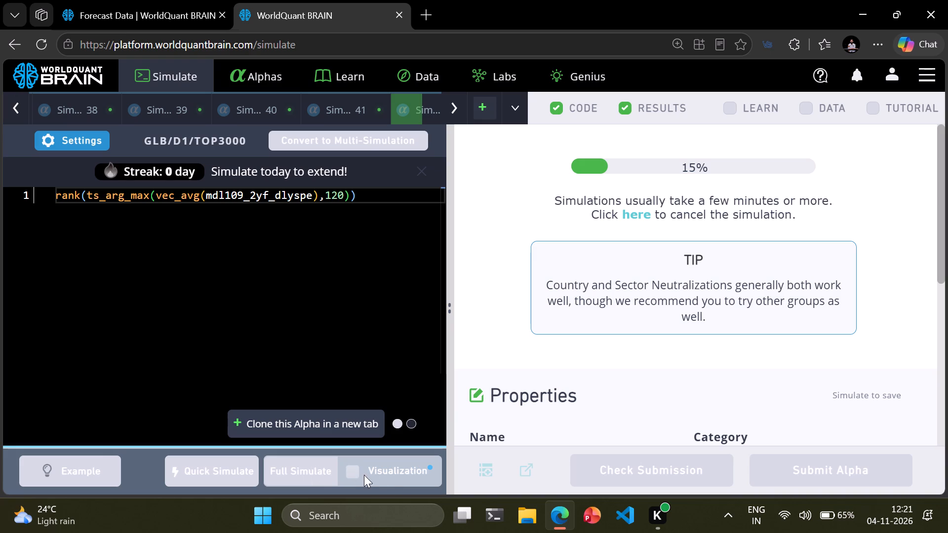
Clone the alpha in a new tab, change its operator to ts_arg_min, and run a full simulation.
{"action": "left_click", "coordinate": [341, 420]}
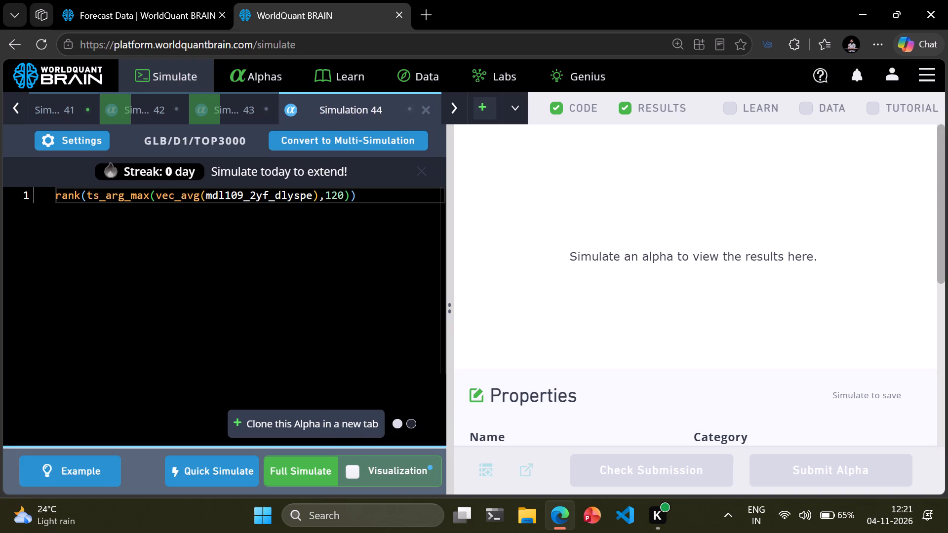
{"action": "left_click", "coordinate": [147, 191]}
{"action": "key", "text": "BackSpace"}
{"action": "key", "text": "BackSpace"}
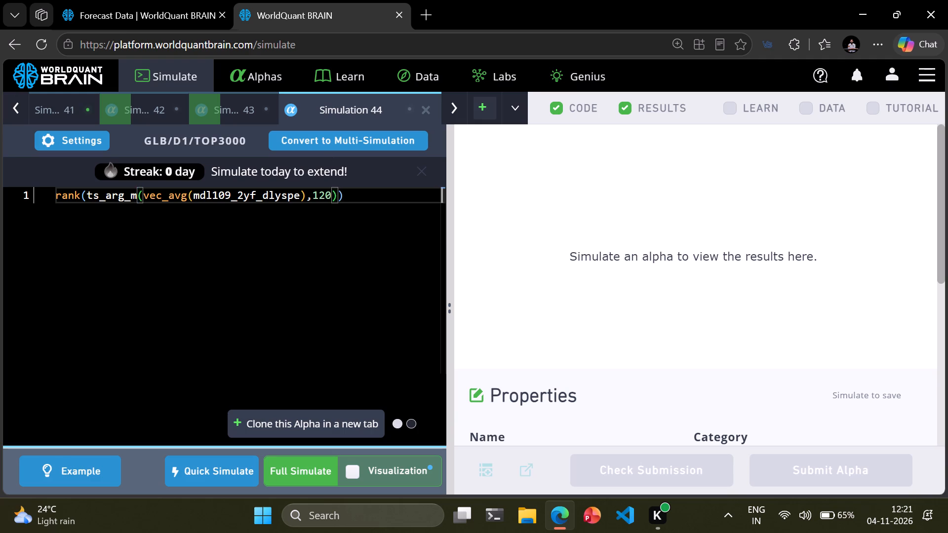
{"action": "type", "text": "in"}
{"action": "key", "text": "Return"}
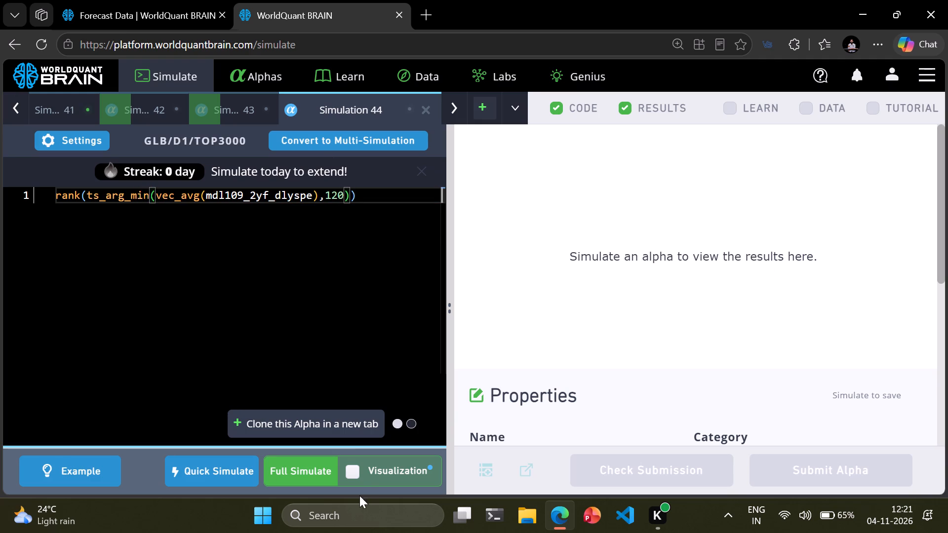
{"action": "left_click", "coordinate": [306, 475]}
Clone the ts_arg_min alpha in a new tab, change its operator to ts_av_diff, and run a full simulation.
{"action": "left_click", "coordinate": [285, 426]}
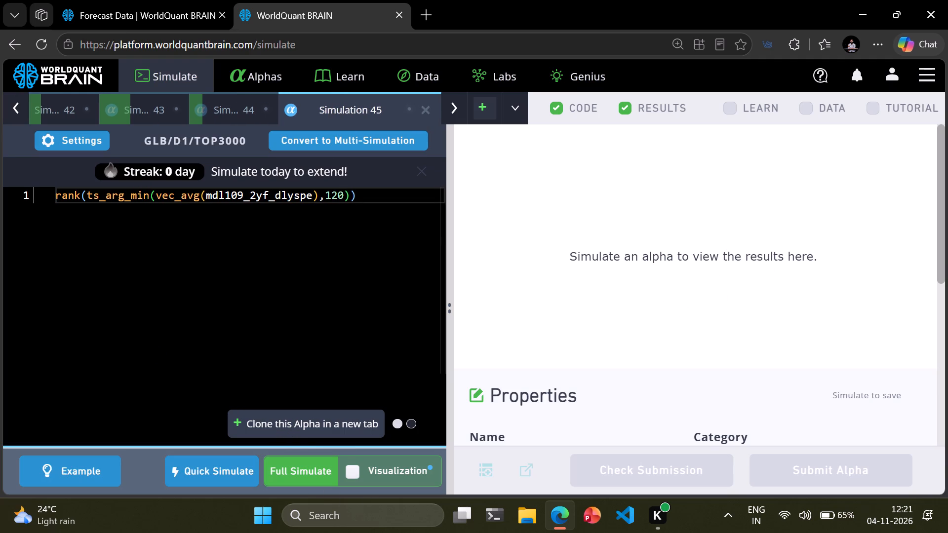
{"action": "left_click", "coordinate": [148, 194]}
{"action": "key", "text": "BackSpace"}
{"action": "key", "text": "BackSpace"}
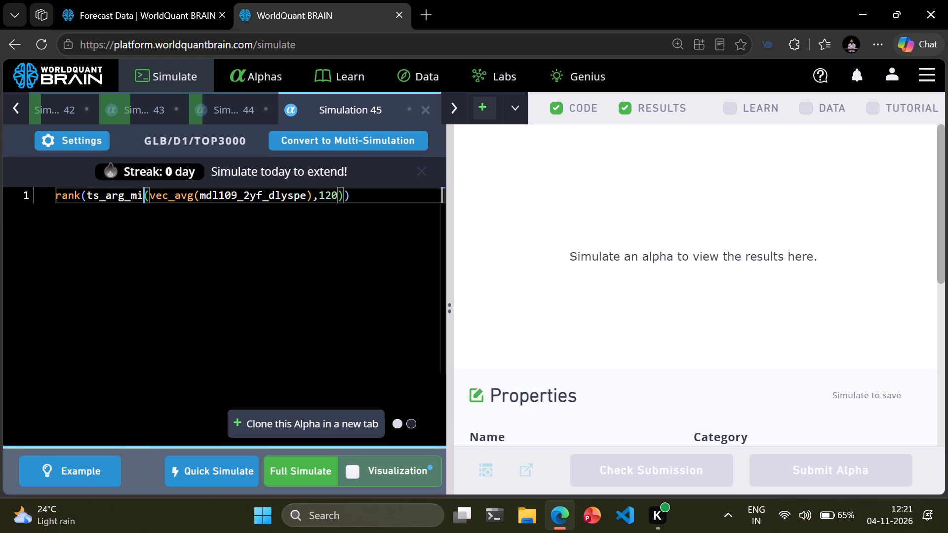
{"action": "key", "text": "BackSpace"}
{"action": "key", "text": "BackSpace"}
{"action": "key", "text": "BackSpace"}
{"action": "key", "text": "BackSpace"}
{"action": "key", "text": "v"}
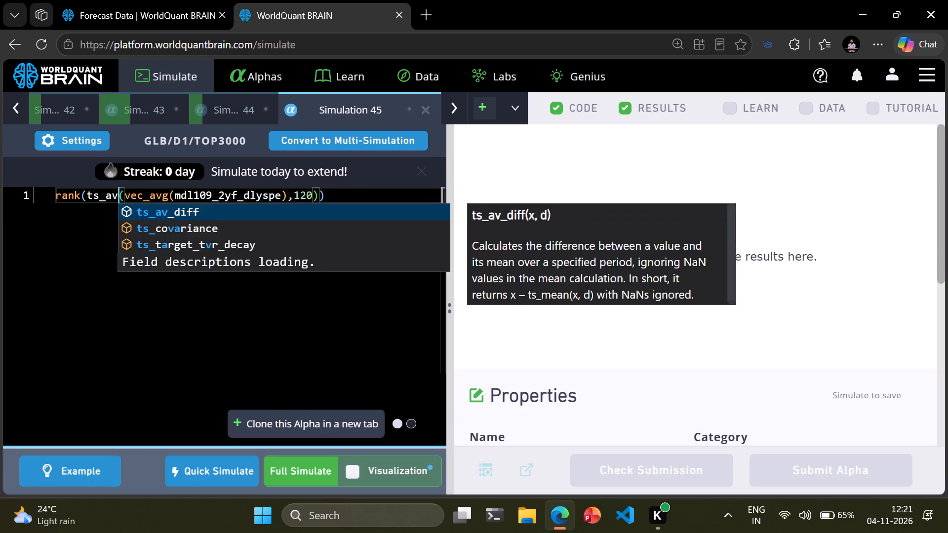
{"action": "key", "text": "Return"}
{"action": "left_click", "coordinate": [295, 471]}
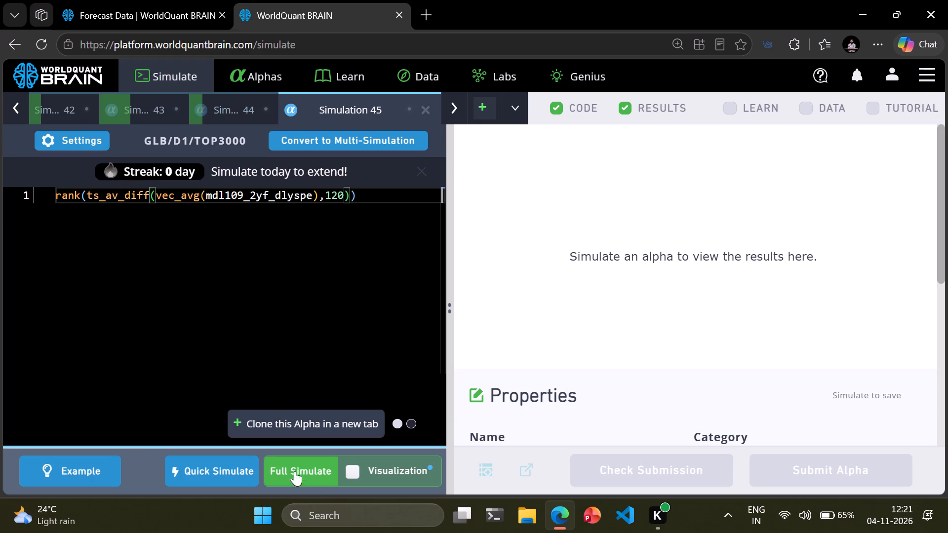
Clone the ts_av_diff alpha in a new tab and change the clone's time-series operator to ts_backfill.
{"action": "left_click", "coordinate": [269, 429]}
{"action": "left_click", "coordinate": [262, 375]}
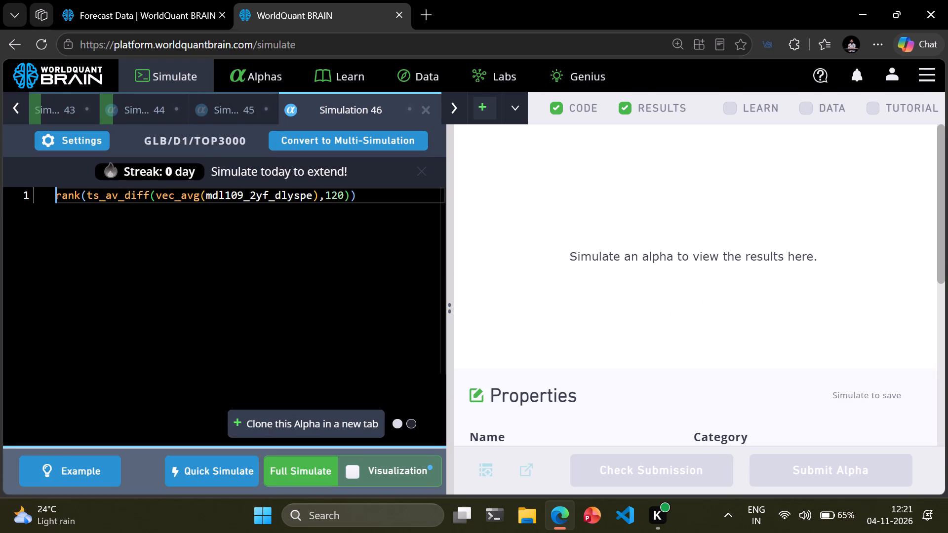
{"action": "left_click", "coordinate": [150, 195]}
{"action": "key", "text": "BackSpace"}
{"action": "key", "text": "BackSpace"}
{"action": "key", "text": "BackSpace"}
{"action": "key", "text": "BackSpace"}
{"action": "key", "text": "BackSpace"}
{"action": "key", "text": "BackSpace"}
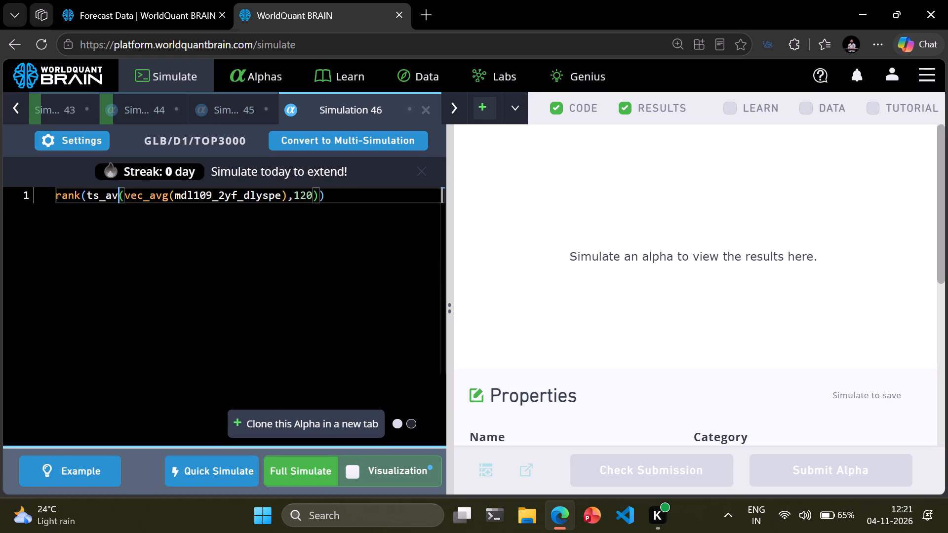
{"action": "key", "text": "BackSpace"}
{"action": "type", "text": "ba"}
{"action": "key", "text": "Return"}
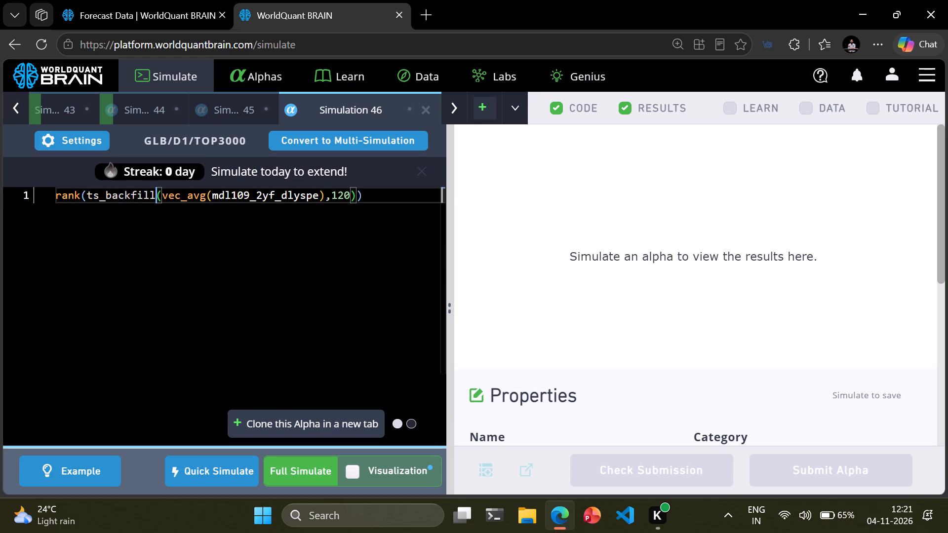
Clone the ts_backfill alpha in a new tab and change the clone's time-series operator to ts_scale.
{"action": "left_click", "coordinate": [276, 418]}
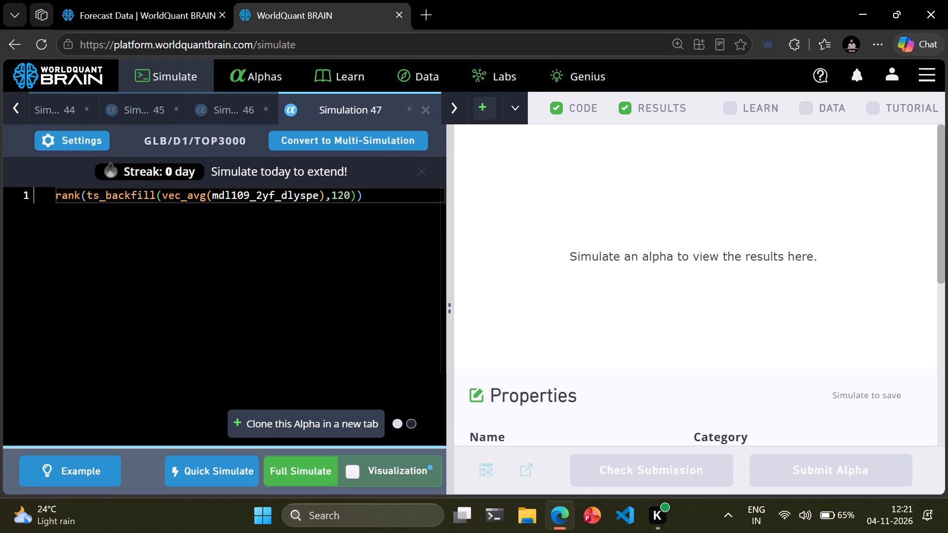
{"action": "left_click", "coordinate": [155, 196]}
{"action": "key", "text": "BackSpace"}
{"action": "key", "text": "BackSpace"}
{"action": "key", "text": "BackSpace"}
{"action": "key", "text": "BackSpace"}
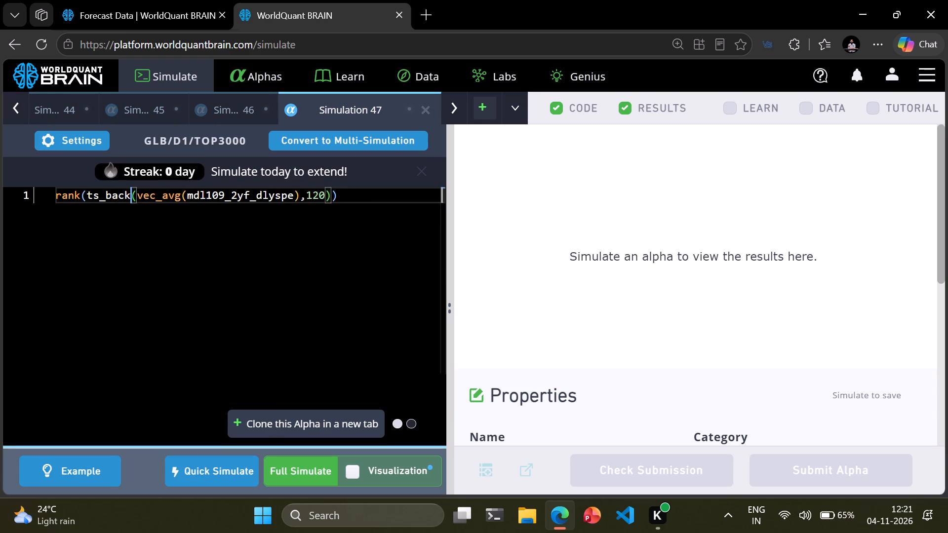
{"action": "key", "text": "BackSpace"}
{"action": "key", "text": "BackSpace"}
{"action": "key", "text": "BackSpace"}
{"action": "key", "text": "BackSpace"}
{"action": "key", "text": "s"}
{"action": "key", "text": "Return"}
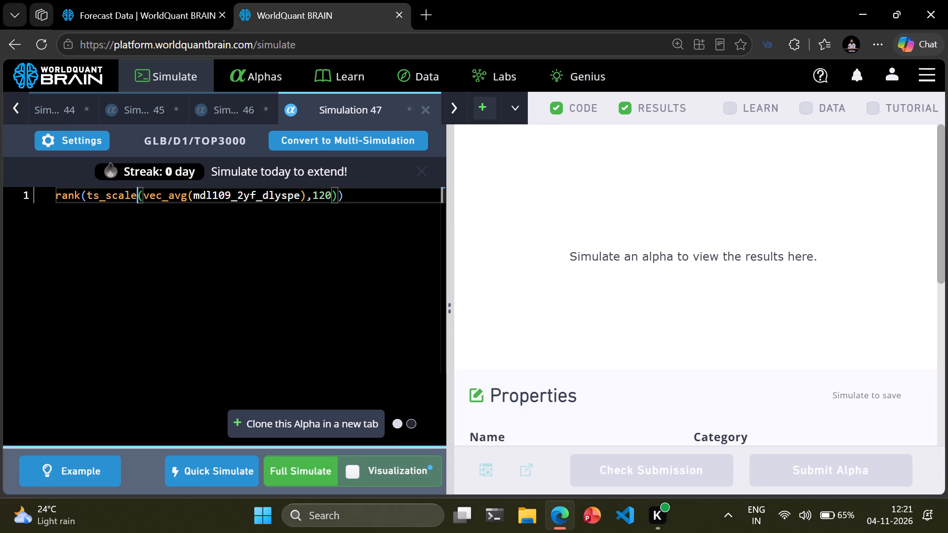
Clone the ts_scale alpha in a new tab and change the clone's time-series operator to ts_rank.
{"action": "left_click", "coordinate": [297, 414]}
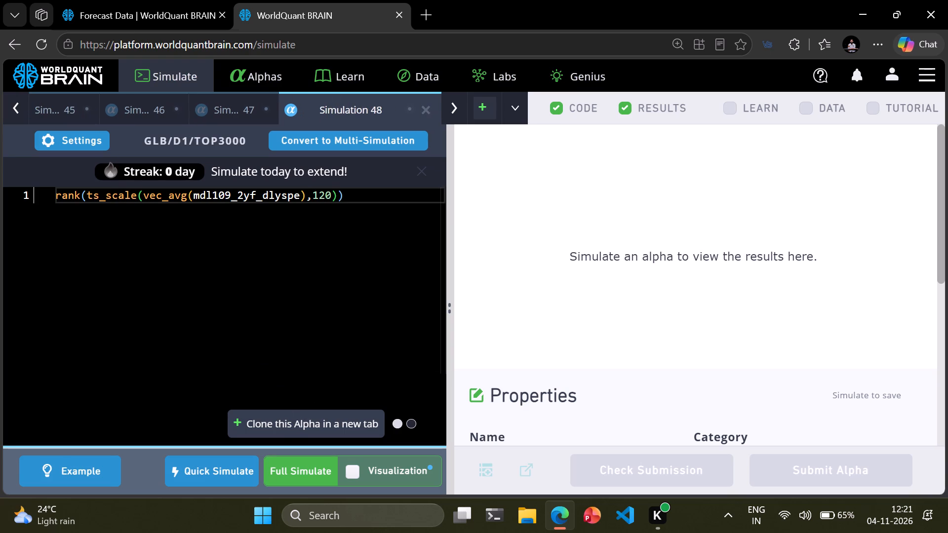
{"action": "double_click", "coordinate": [126, 195]}
{"action": "type", "text": "ts"}
{"action": "key", "text": "shift+underscore"}
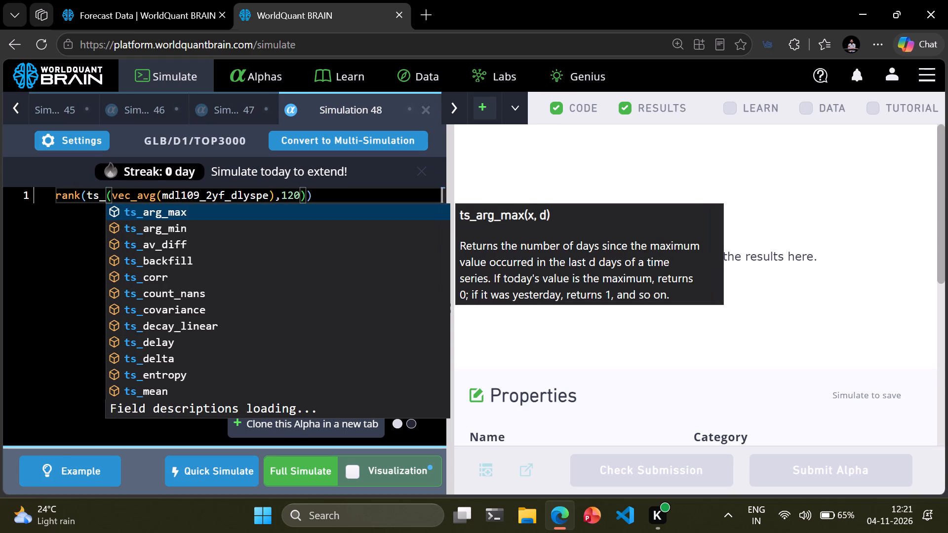
{"action": "key", "text": "r"}
{"action": "key", "text": "Return"}
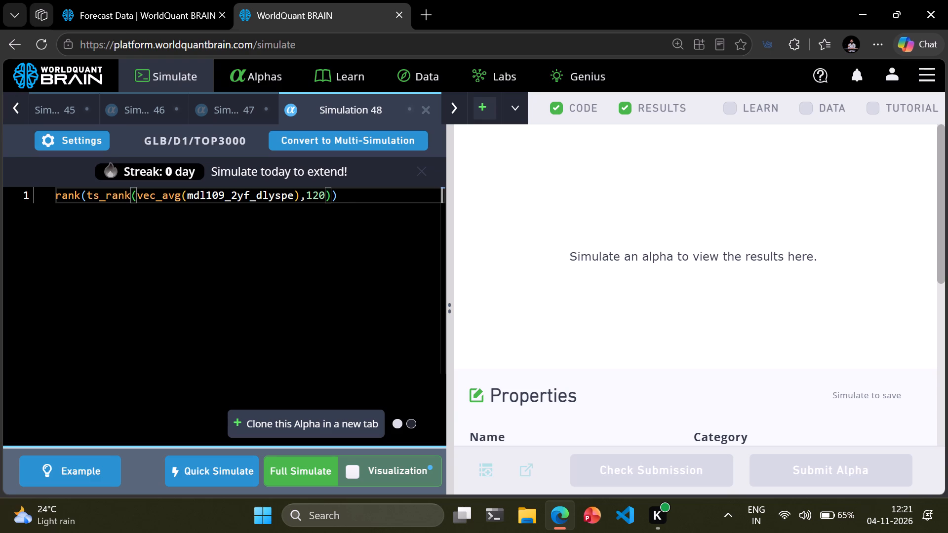
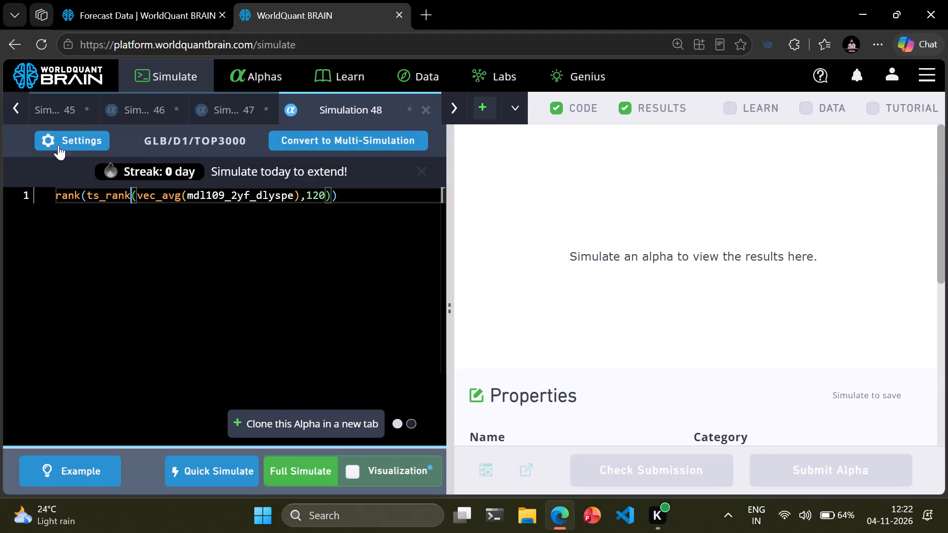
Open the ts_arg_max alpha in Simulation 43 and examine its failed checks under IS Testing Status.
{"action": "triple_click", "coordinate": [19, 103]}
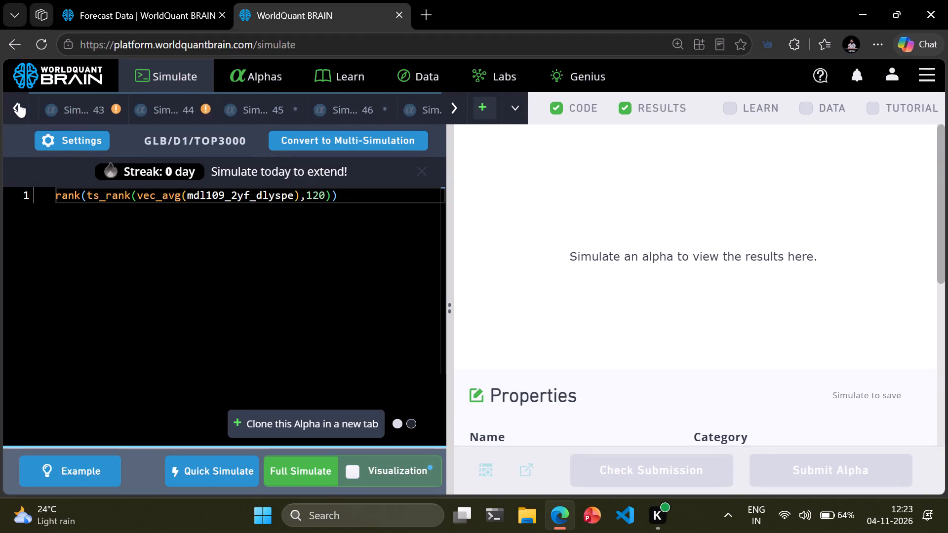
{"action": "left_click", "coordinate": [276, 107]}
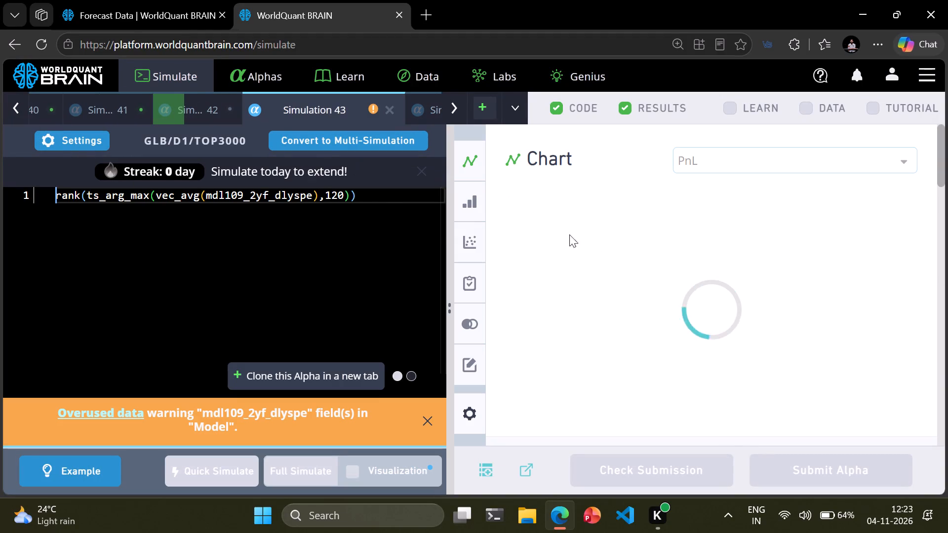
{"action": "scroll", "coordinate": [571, 305], "scroll_direction": "down", "scroll_amount": 17}
{"action": "scroll", "coordinate": [567, 305], "scroll_direction": "down", "scroll_amount": 5}
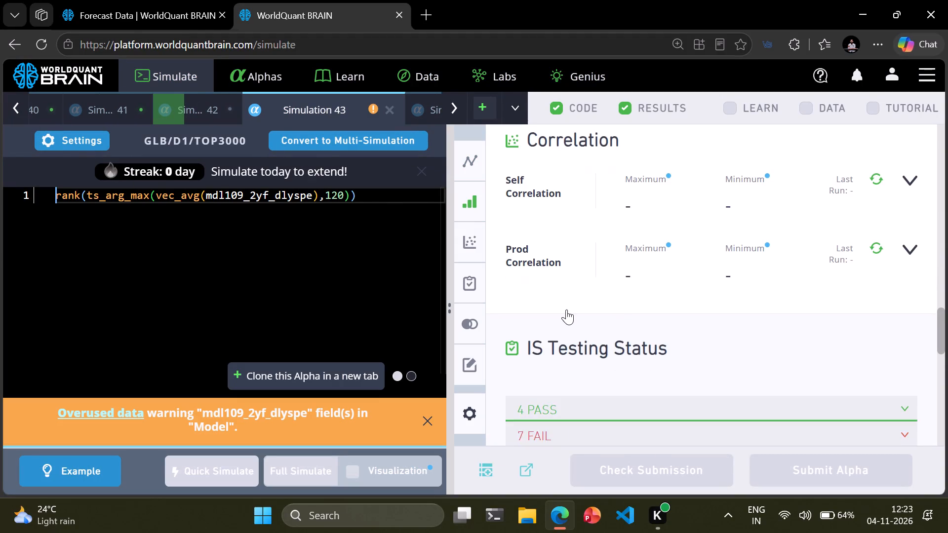
{"action": "scroll", "coordinate": [563, 227], "scroll_direction": "up", "scroll_amount": 2}
{"action": "left_click", "coordinate": [541, 239]}
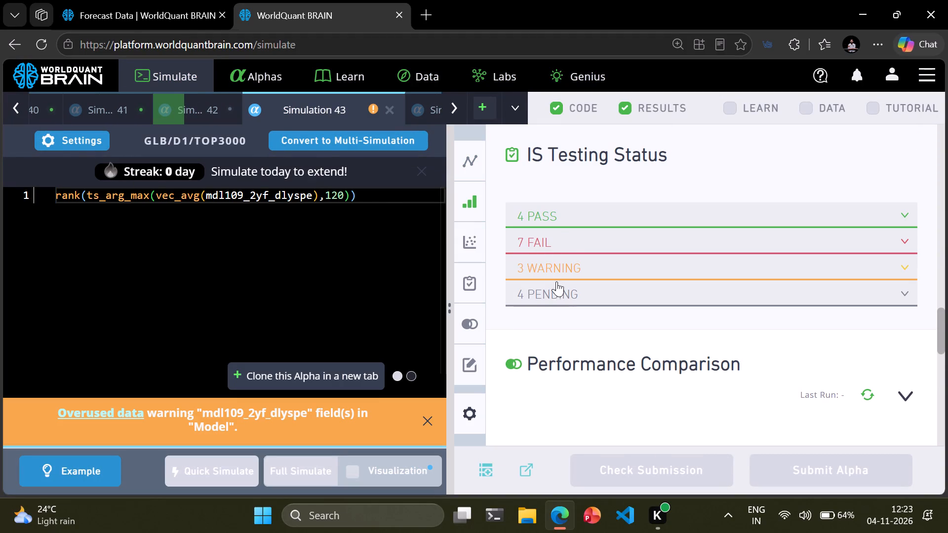
{"action": "left_click", "coordinate": [553, 241]}
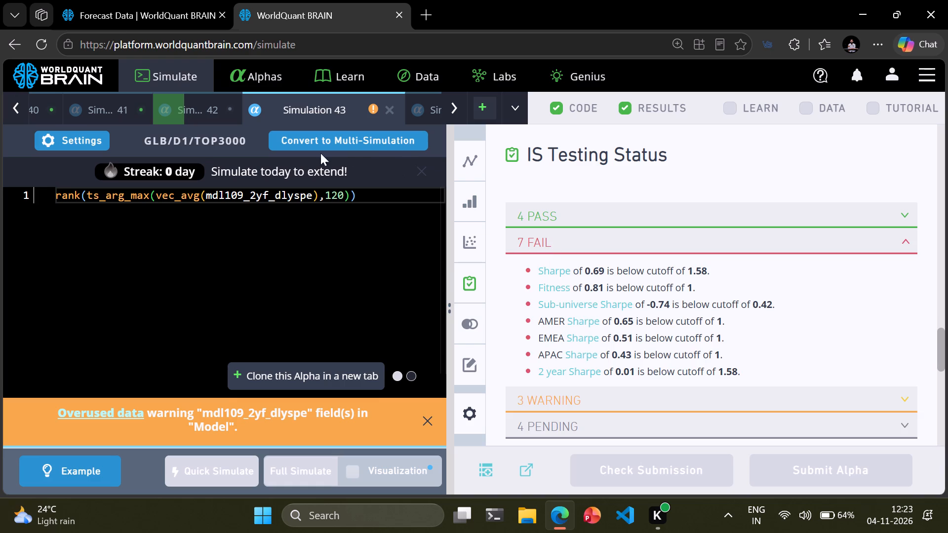
Open the ts_arg_min alpha in Simulation 44 and examine its failed IS tests.
{"action": "double_click", "coordinate": [451, 106]}
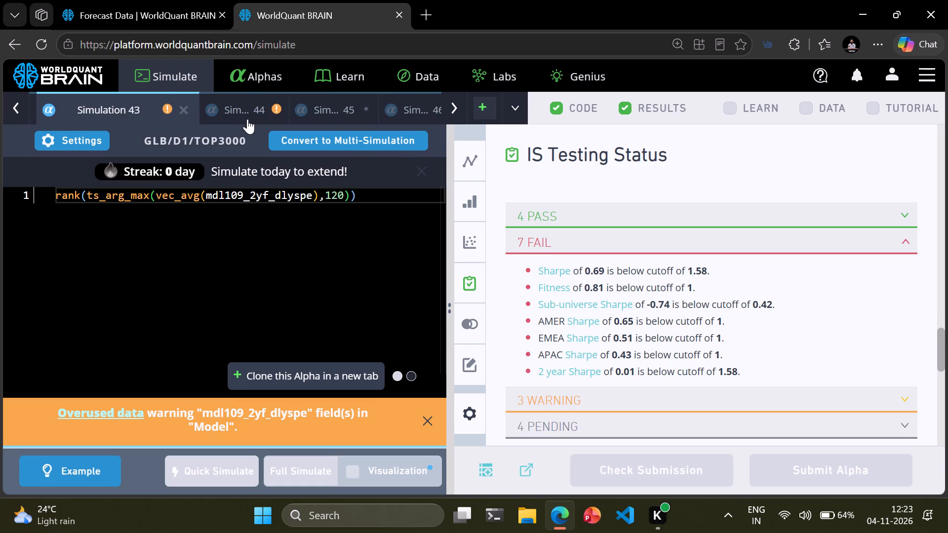
{"action": "left_click", "coordinate": [238, 110]}
{"action": "left_click", "coordinate": [570, 239]}
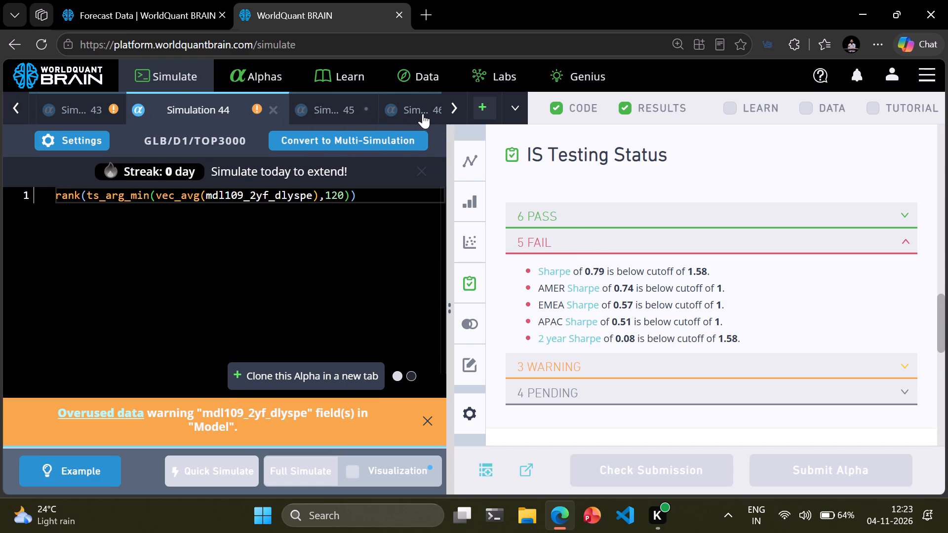
Start full simulations of the ts_rank alpha in Simulation 48 and the ts_scale alpha in Simulation 47.
{"action": "triple_click", "coordinate": [454, 111]}
{"action": "left_click", "coordinate": [407, 108]}
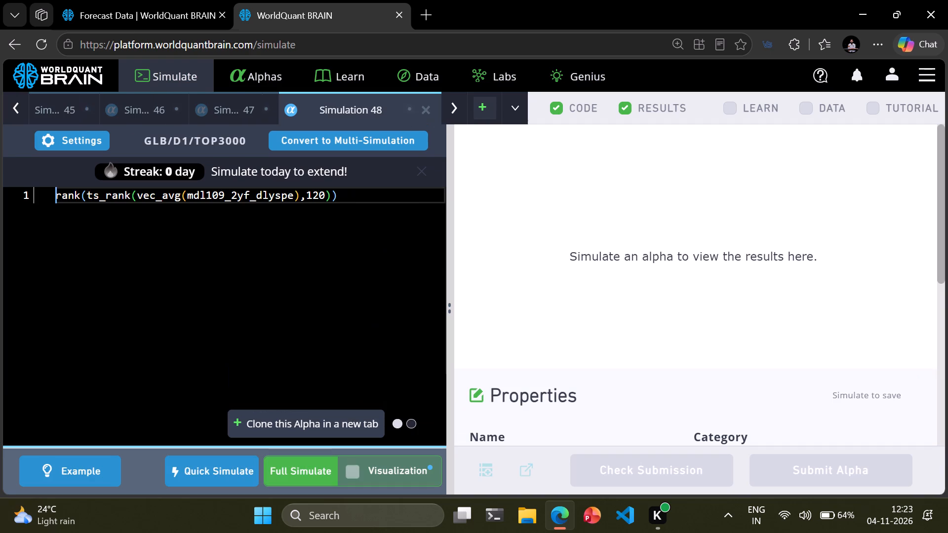
{"action": "left_click", "coordinate": [308, 477]}
{"action": "left_click", "coordinate": [230, 103]}
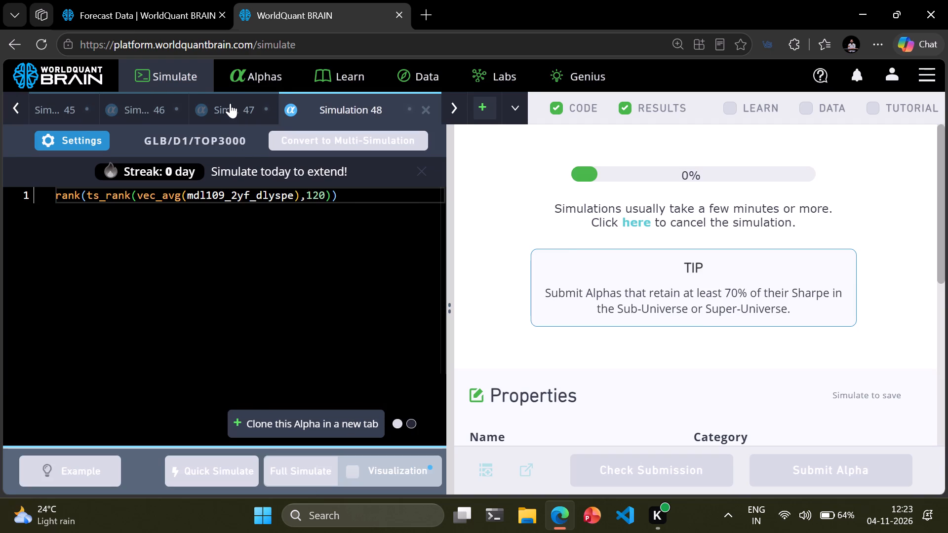
{"action": "left_click", "coordinate": [286, 470]}
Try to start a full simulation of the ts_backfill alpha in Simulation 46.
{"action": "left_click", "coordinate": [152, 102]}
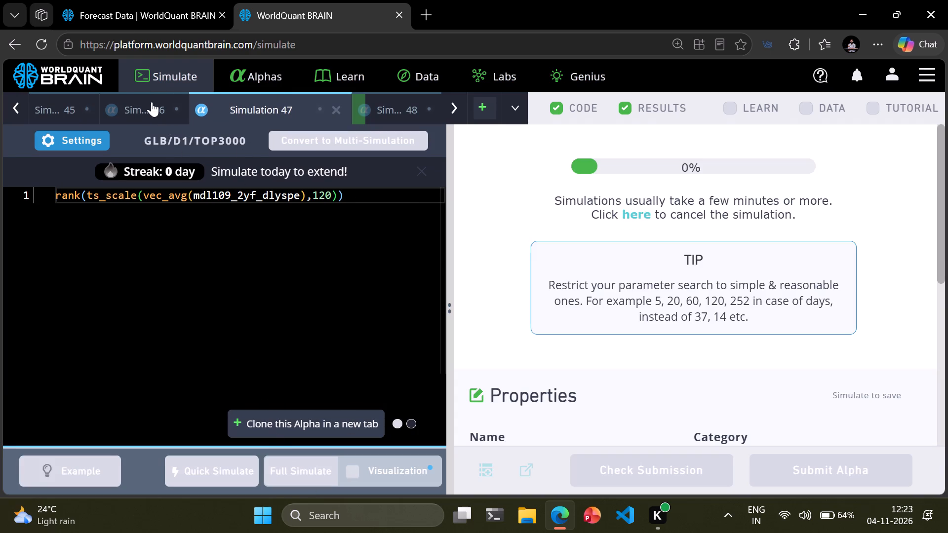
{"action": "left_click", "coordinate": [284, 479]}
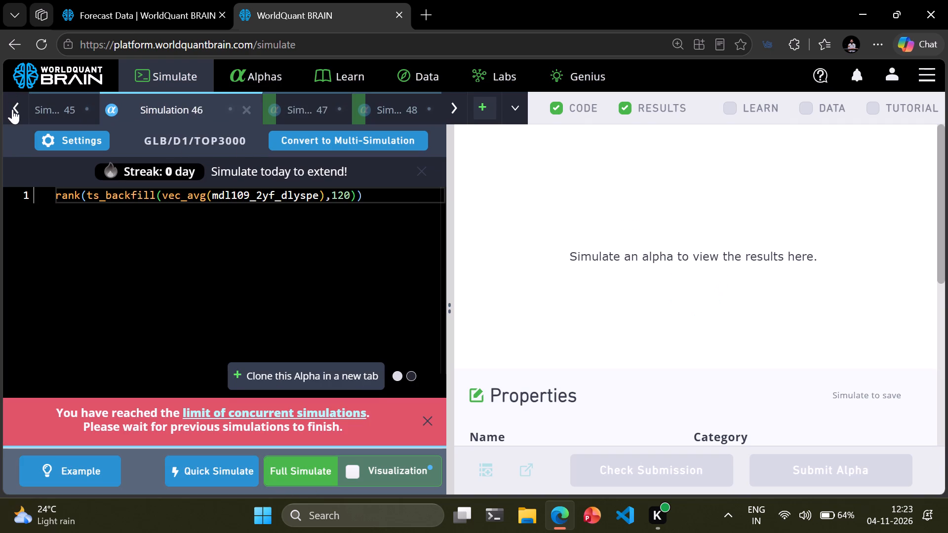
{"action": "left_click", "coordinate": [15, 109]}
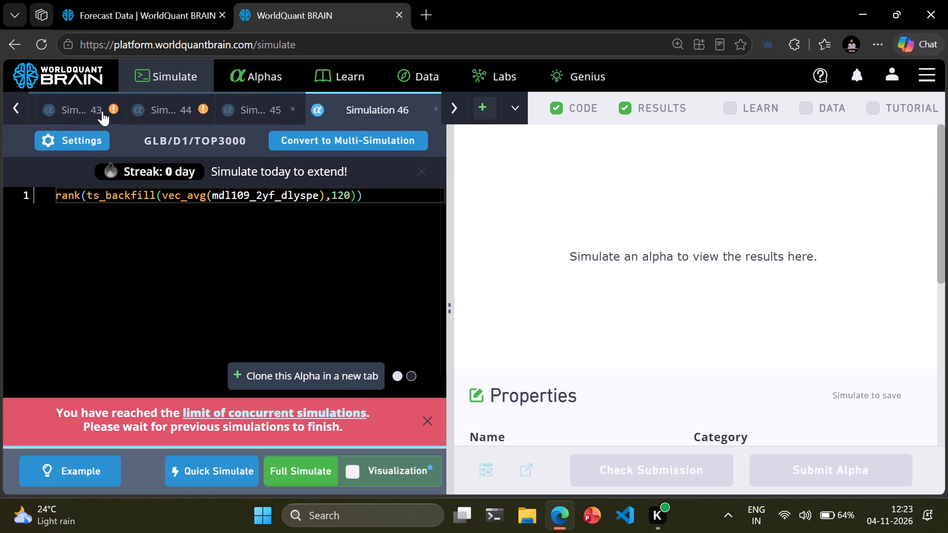
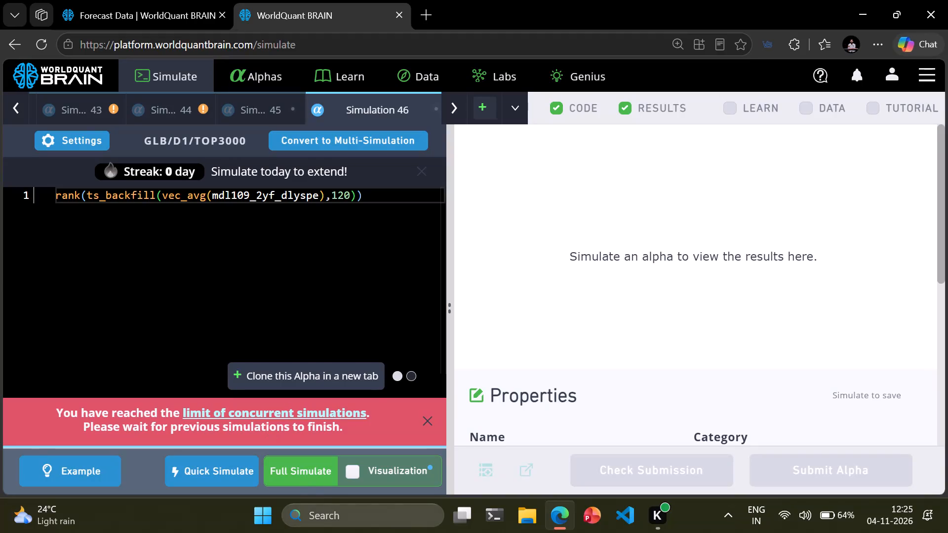
Start a full simulation of the ts_backfill alpha in Simulation 46.
{"action": "left_click", "coordinate": [300, 479]}
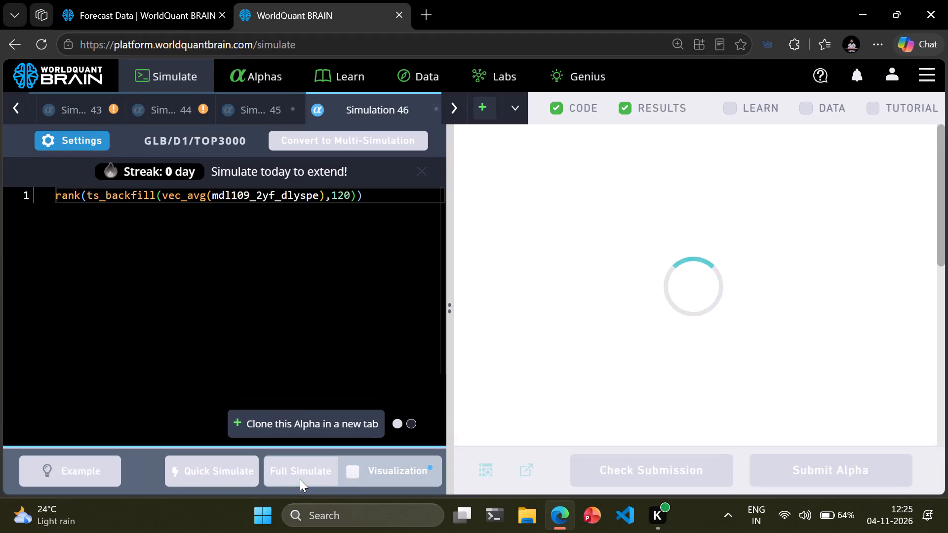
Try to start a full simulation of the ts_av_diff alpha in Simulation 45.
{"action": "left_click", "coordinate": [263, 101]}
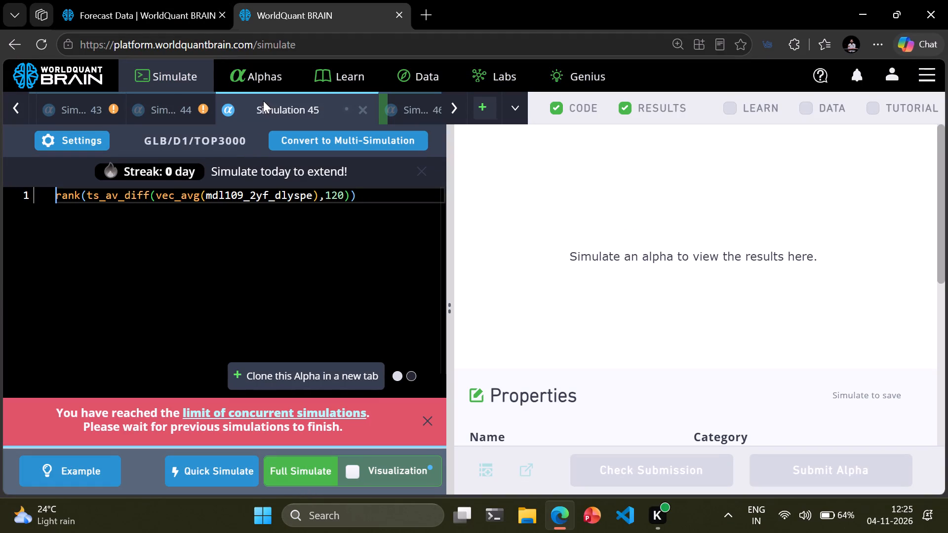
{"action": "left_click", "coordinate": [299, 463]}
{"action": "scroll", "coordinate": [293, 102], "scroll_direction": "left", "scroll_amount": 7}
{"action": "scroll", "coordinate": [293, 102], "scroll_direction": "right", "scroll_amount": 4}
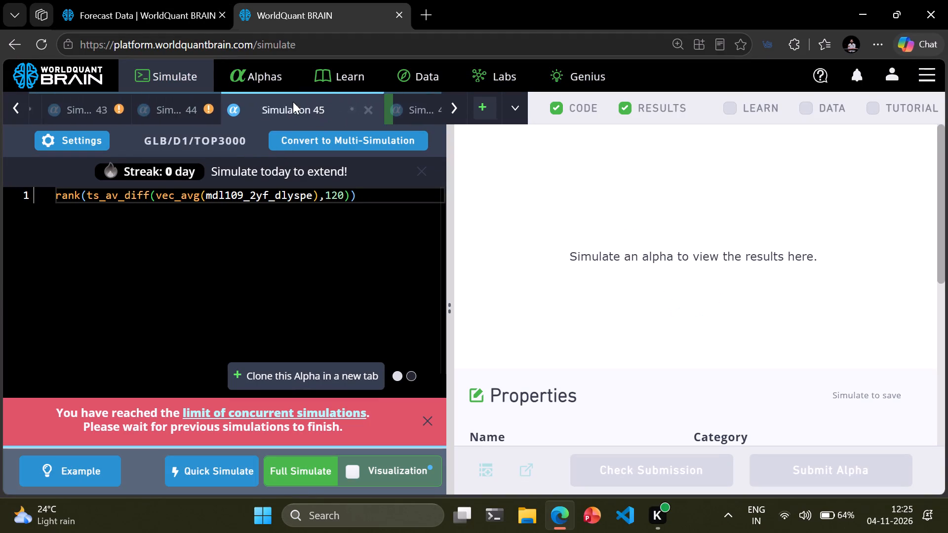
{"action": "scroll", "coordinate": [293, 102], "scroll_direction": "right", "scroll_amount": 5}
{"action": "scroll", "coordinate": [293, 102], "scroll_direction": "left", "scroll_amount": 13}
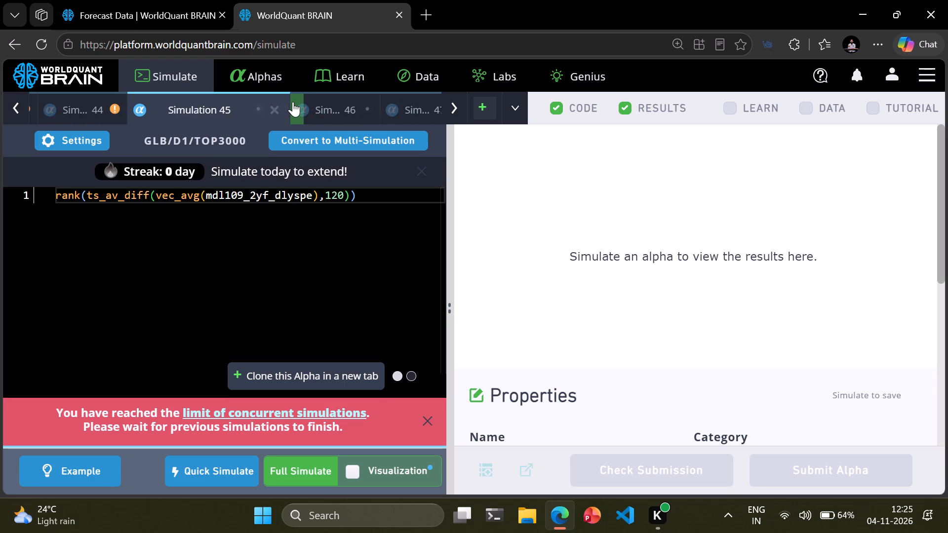
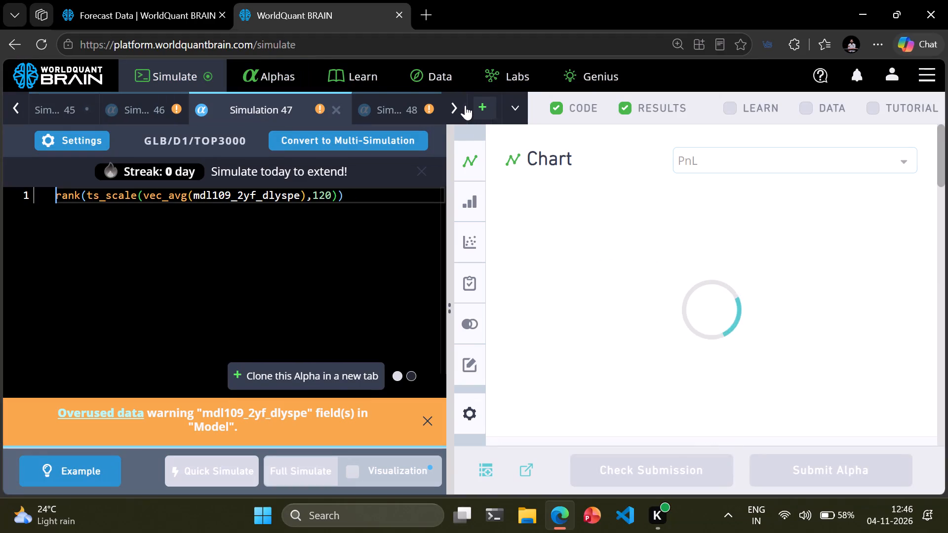
Examine the failed IS tests of the ts_rank, ts_scale and ts_backfill alphas in Simulations 48, 47 and 46.
{"action": "triple_click", "coordinate": [456, 101]}
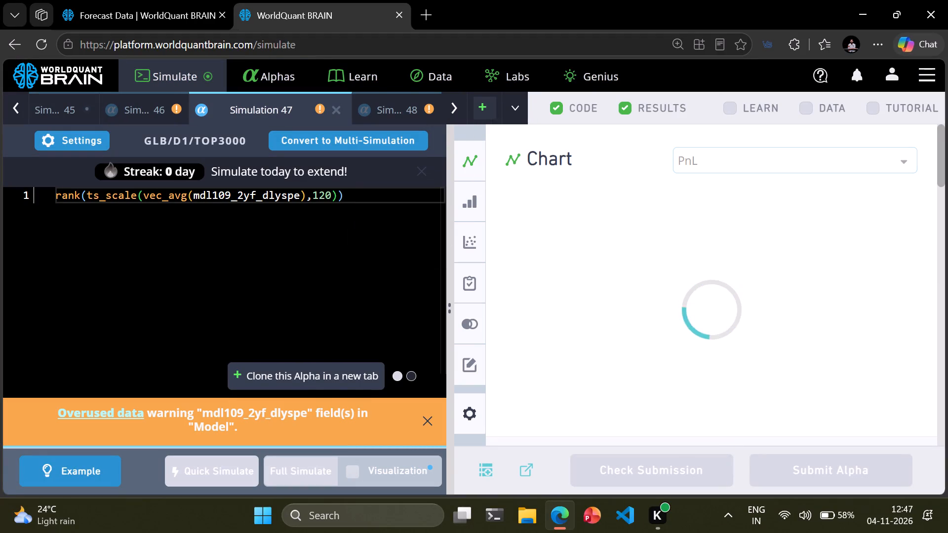
{"action": "left_click", "coordinate": [384, 107]}
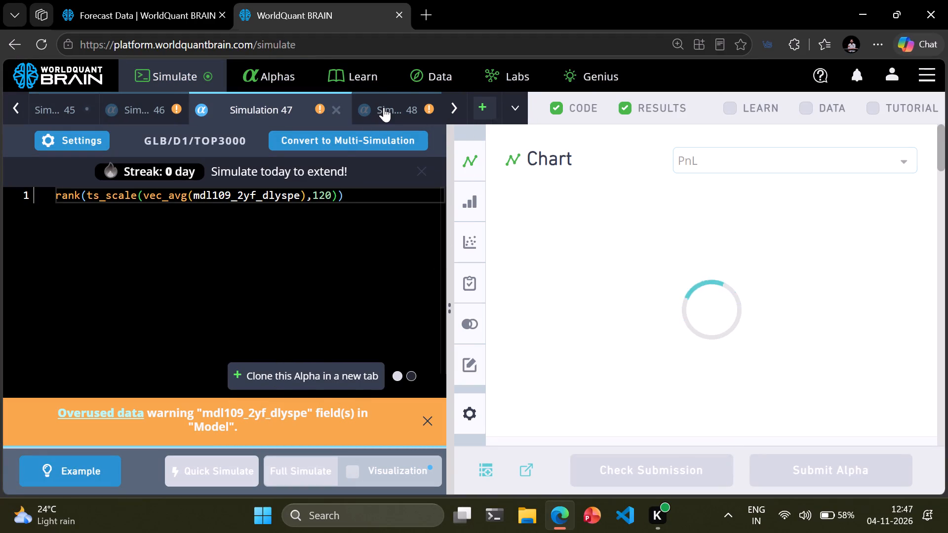
{"action": "double_click", "coordinate": [397, 105]}
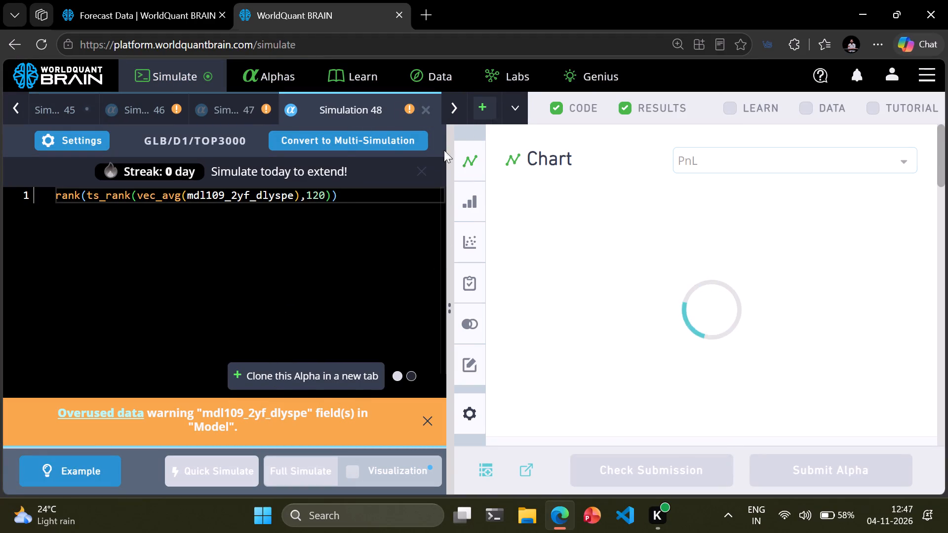
{"action": "scroll", "coordinate": [635, 259], "scroll_direction": "down", "scroll_amount": 14}
{"action": "scroll", "coordinate": [603, 245], "scroll_direction": "up", "scroll_amount": 2}
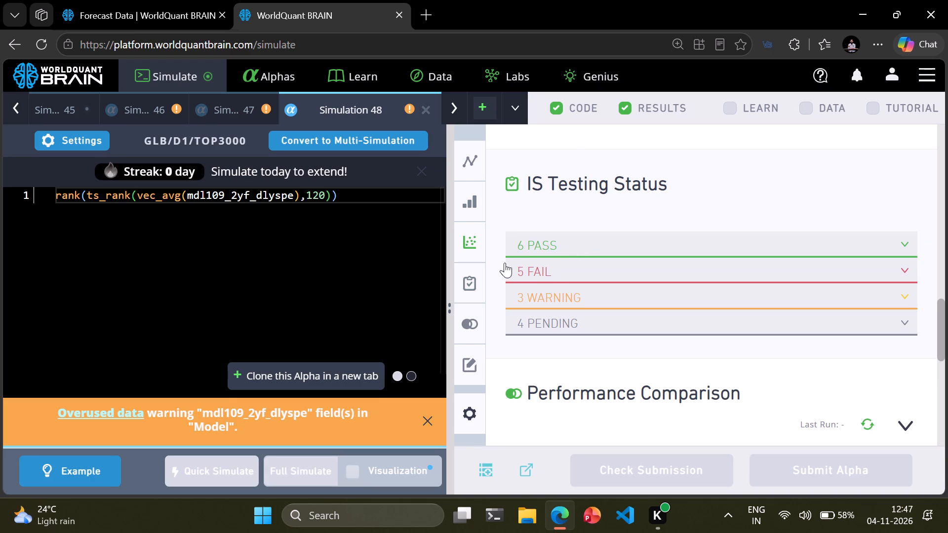
{"action": "left_click", "coordinate": [553, 266]}
{"action": "left_click", "coordinate": [550, 261]}
{"action": "left_click", "coordinate": [550, 261]}
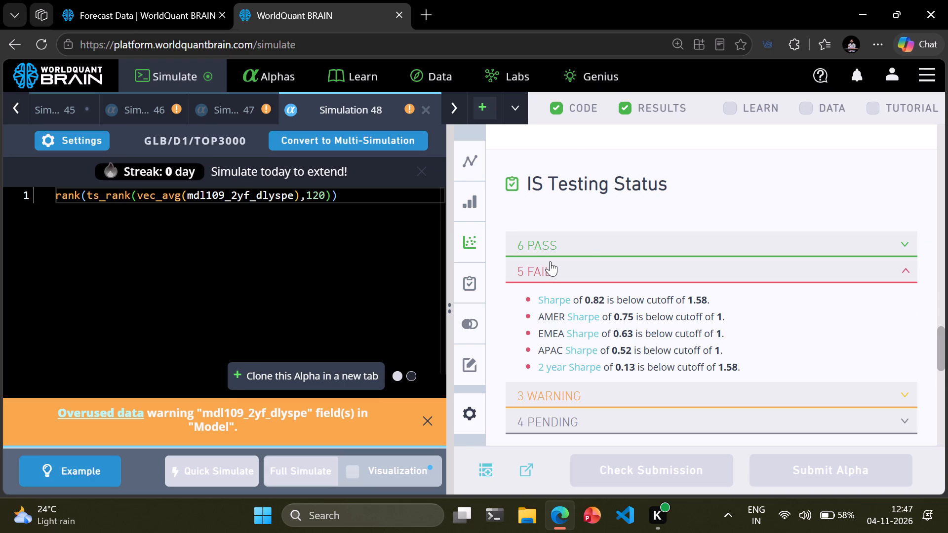
{"action": "left_click", "coordinate": [238, 111]}
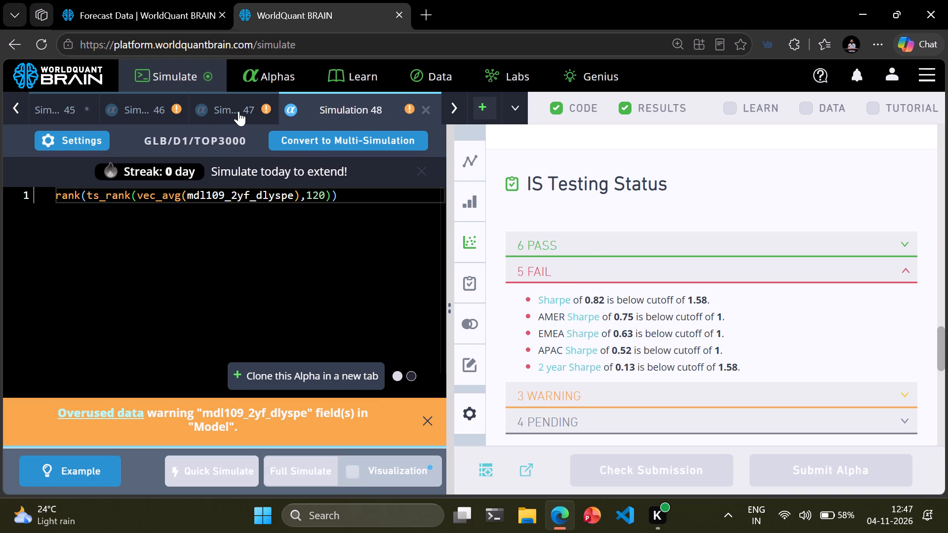
{"action": "left_click", "coordinate": [537, 268]}
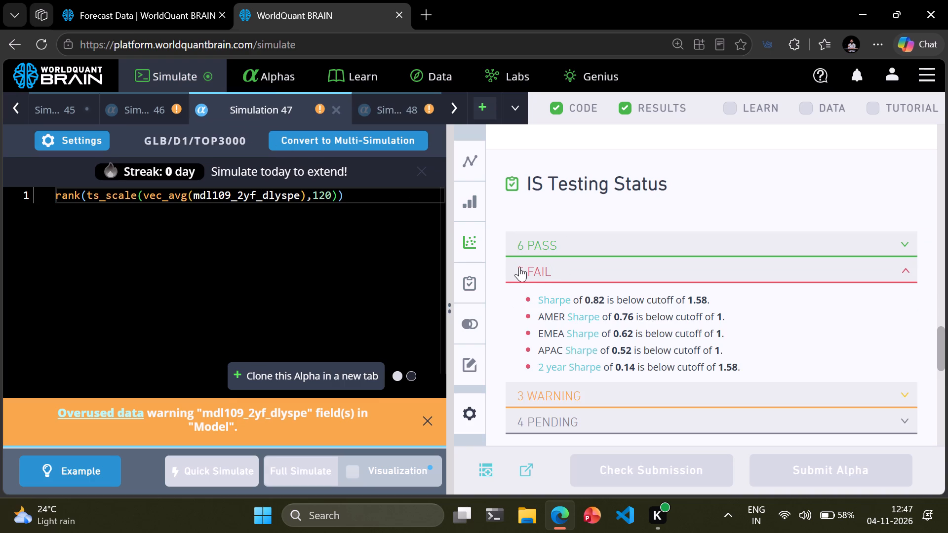
{"action": "left_click", "coordinate": [171, 120]}
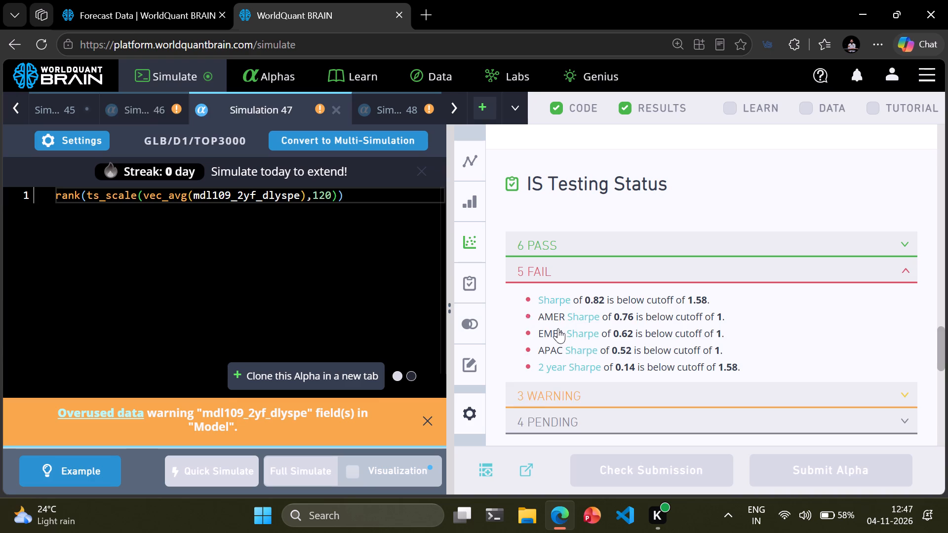
{"action": "left_click", "coordinate": [527, 274]}
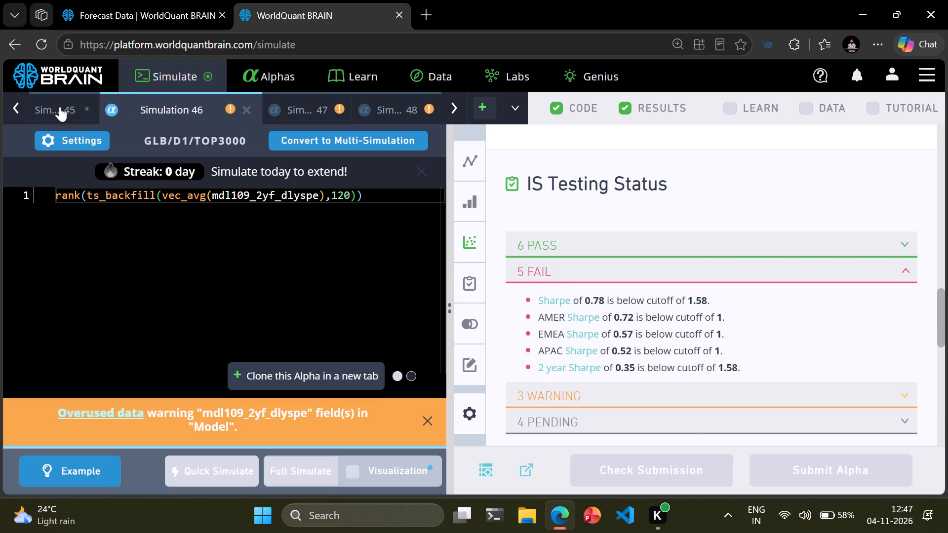
Start a full simulation of the ts_av_diff alpha in Simulation 45.
{"action": "left_click", "coordinate": [60, 107]}
{"action": "left_click", "coordinate": [291, 475]}
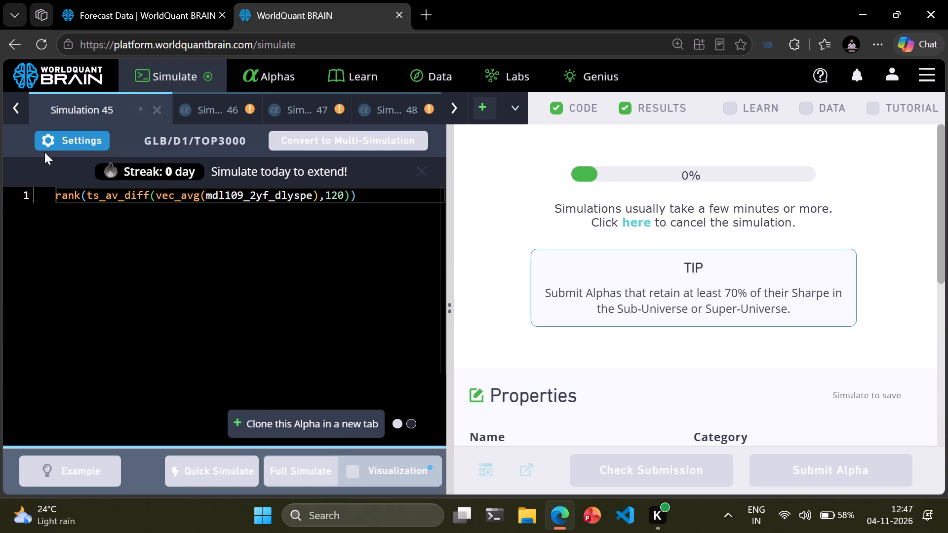
Examine the failed IS tests of the ts_arg_min alpha in Simulation 44 and the ts_arg_max alpha in Simulation 43.
{"action": "triple_click", "coordinate": [8, 113]}
{"action": "left_click", "coordinate": [8, 113]}
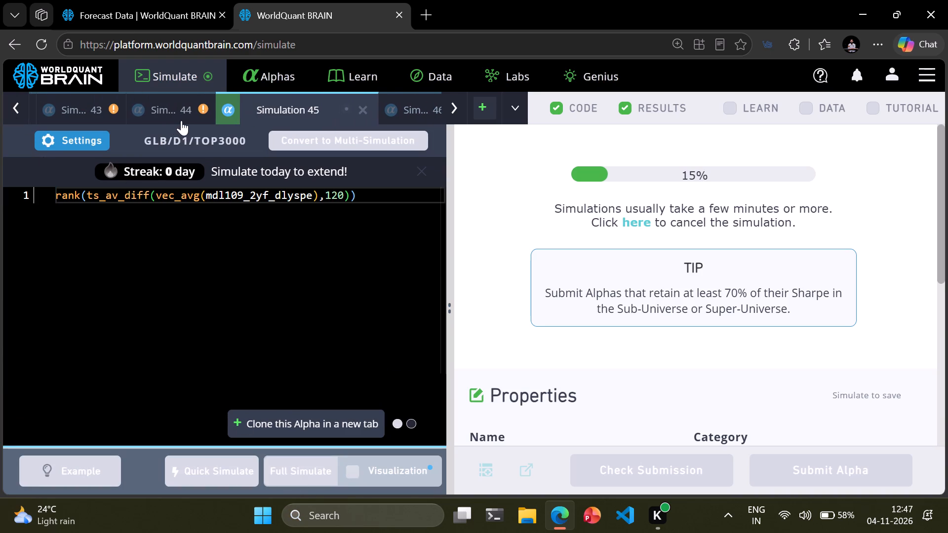
{"action": "left_click", "coordinate": [181, 109]}
{"action": "scroll", "coordinate": [632, 256], "scroll_direction": "down", "scroll_amount": 14}
{"action": "scroll", "coordinate": [549, 181], "scroll_direction": "up", "scroll_amount": 2}
{"action": "left_click", "coordinate": [548, 263]}
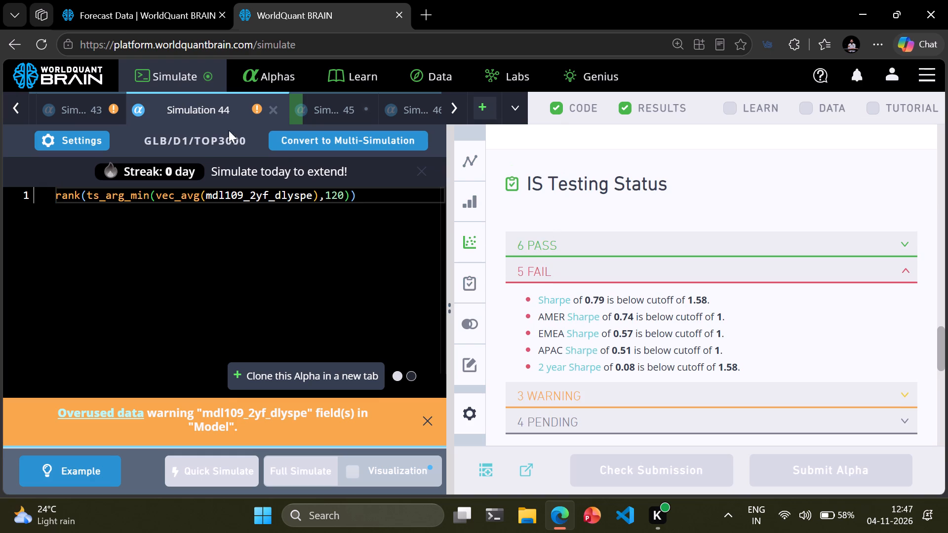
{"action": "left_click", "coordinate": [89, 108]}
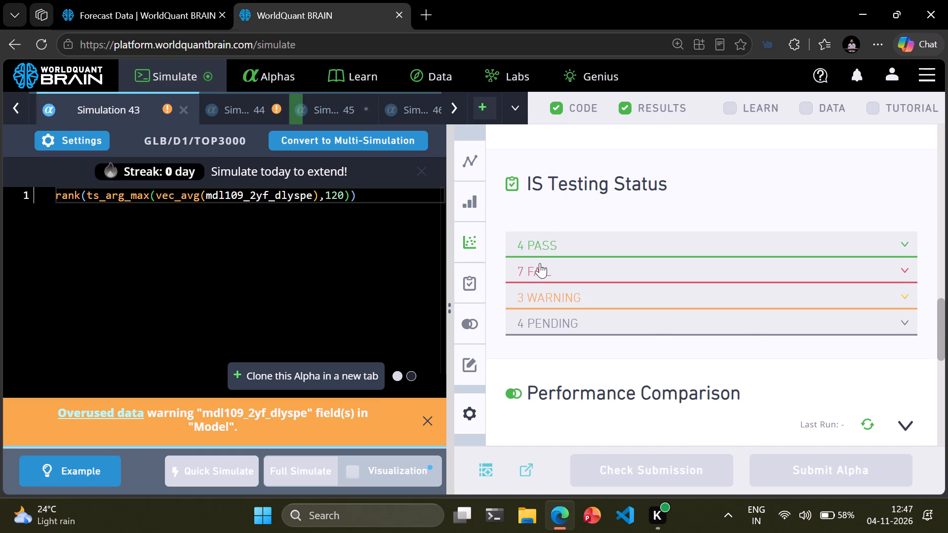
{"action": "left_click", "coordinate": [540, 263]}
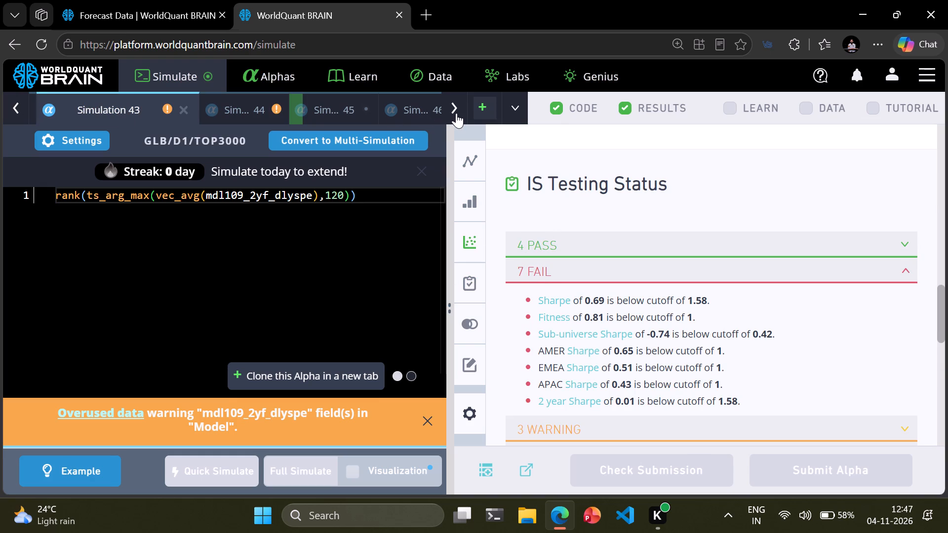
Return to Simulation 47, expand its failed IS tests and clone its ts_scale alpha into a new simulation.
{"action": "triple_click", "coordinate": [456, 113]}
{"action": "left_click", "coordinate": [456, 113]}
{"action": "triple_click", "coordinate": [452, 113]}
{"action": "triple_click", "coordinate": [452, 113]}
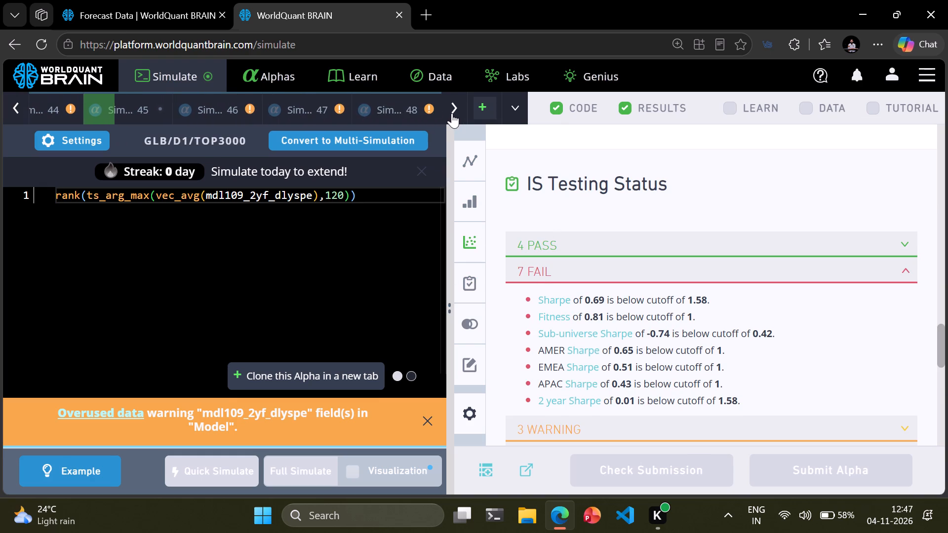
{"action": "triple_click", "coordinate": [452, 113]}
{"action": "left_click", "coordinate": [452, 113]}
{"action": "left_click", "coordinate": [335, 108]}
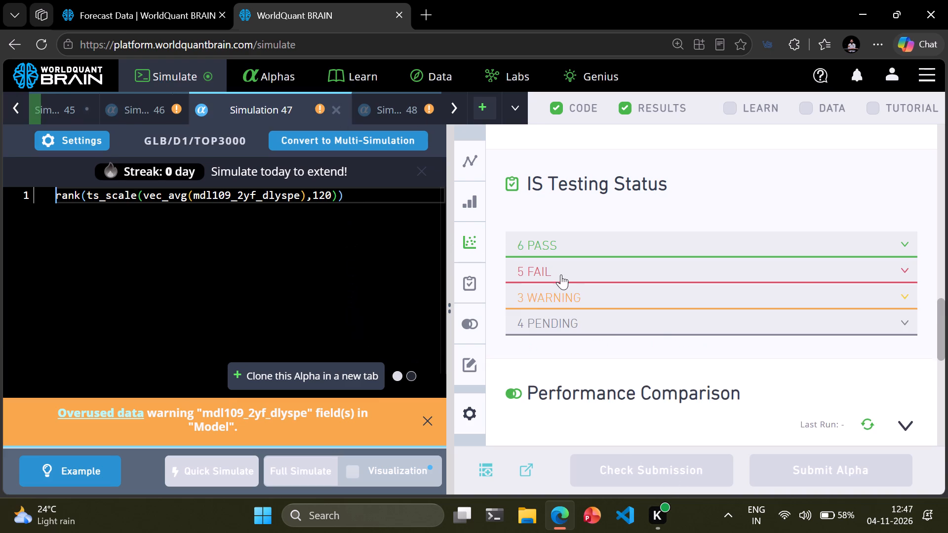
{"action": "left_click", "coordinate": [561, 265]}
{"action": "left_click", "coordinate": [323, 371]}
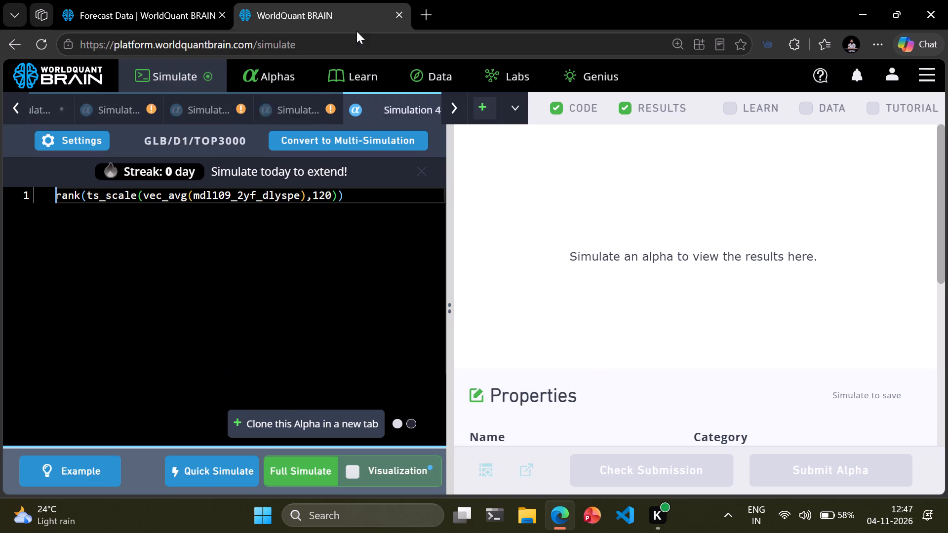
Open the Alphas page in a new browser tab and switch to it.
{"action": "right_click", "coordinate": [256, 80]}
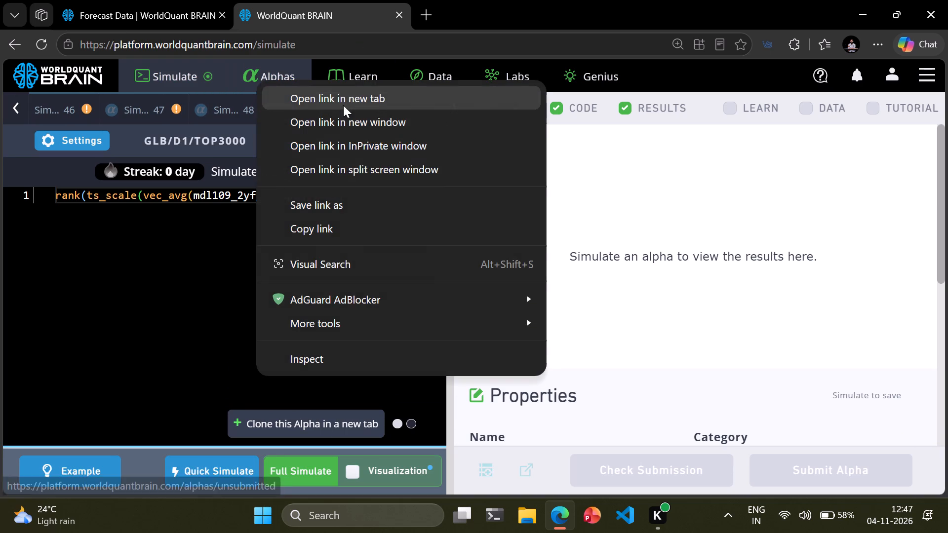
{"action": "left_click", "coordinate": [336, 93]}
{"action": "left_click", "coordinate": [447, 0]}
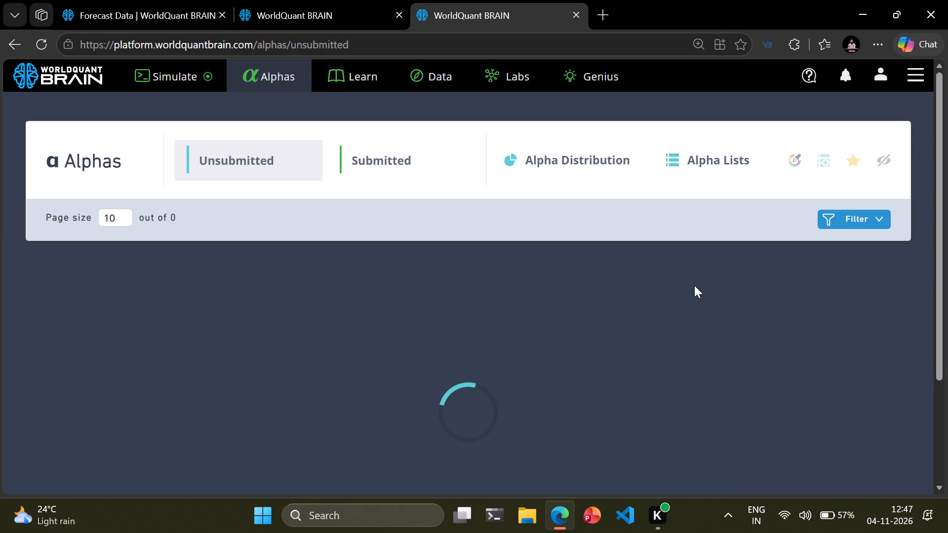
Launch Spotify, start playing the song June Pothe, and return to the browser.
{"action": "left_click", "coordinate": [404, 504]}
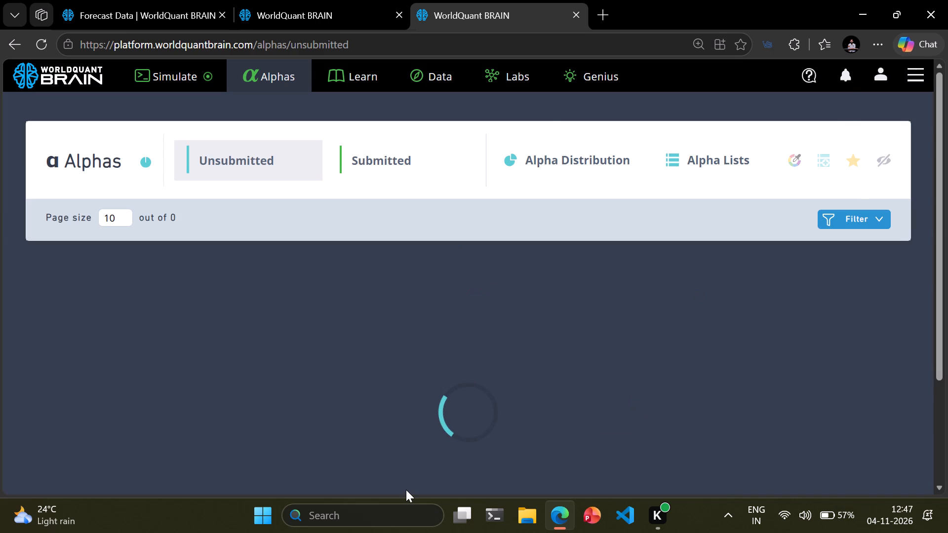
{"action": "left_click", "coordinate": [445, 315]}
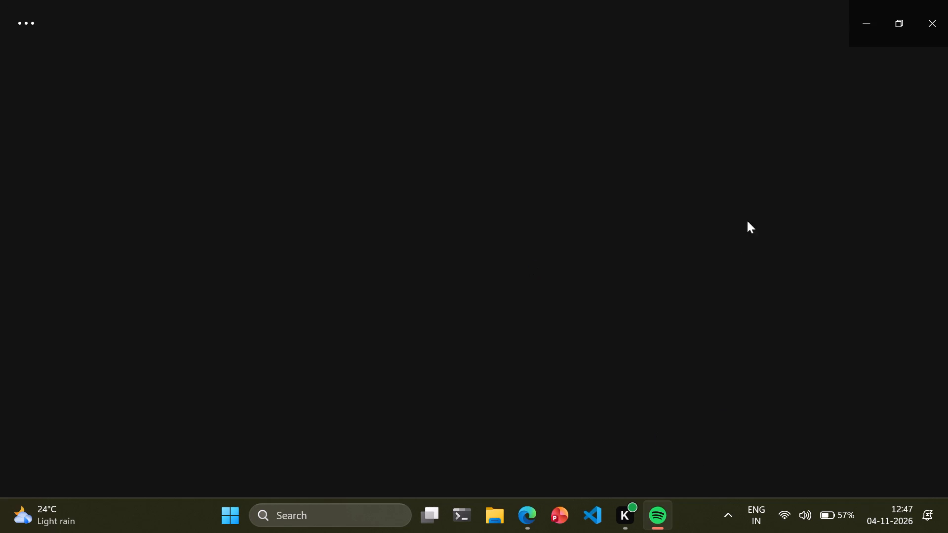
{"action": "left_click", "coordinate": [865, 29]}
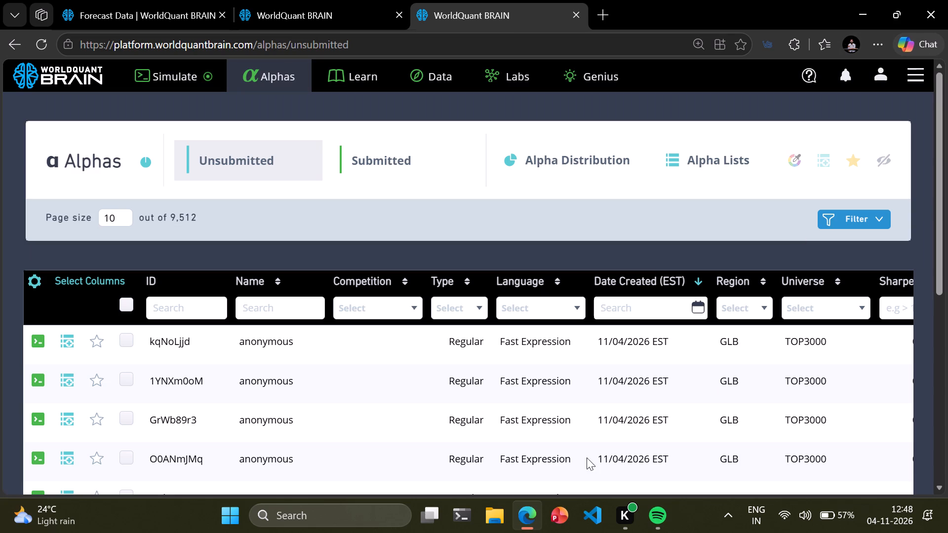
{"action": "left_click", "coordinate": [667, 507]}
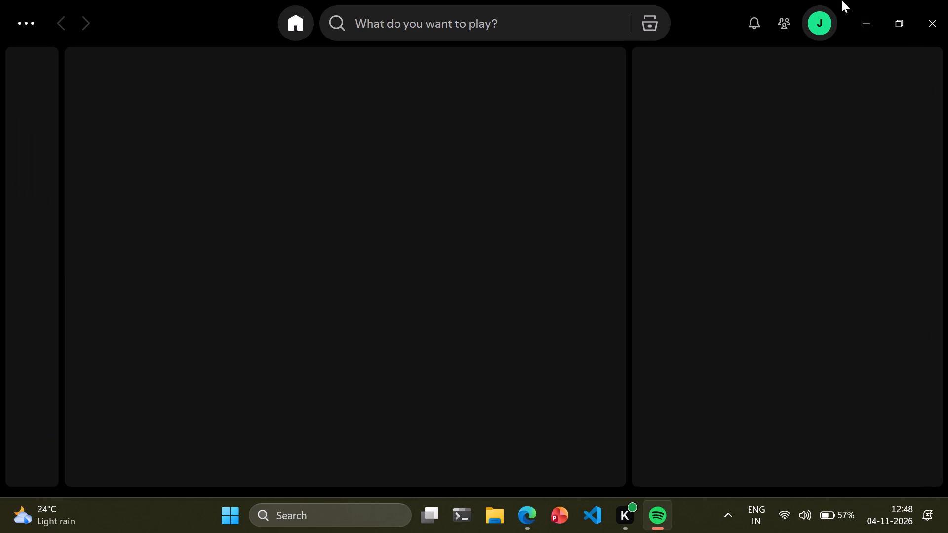
{"action": "left_click", "coordinate": [864, 8]}
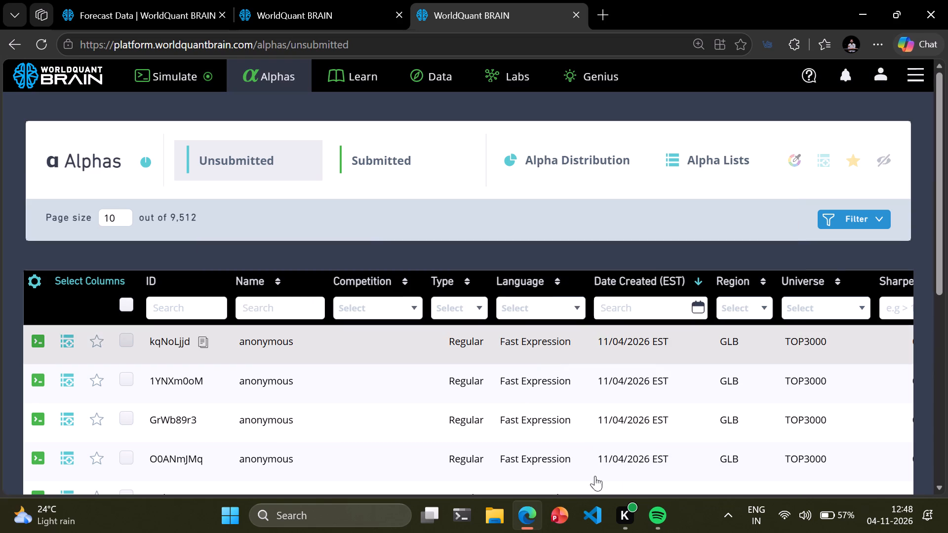
{"action": "left_click", "coordinate": [648, 510]}
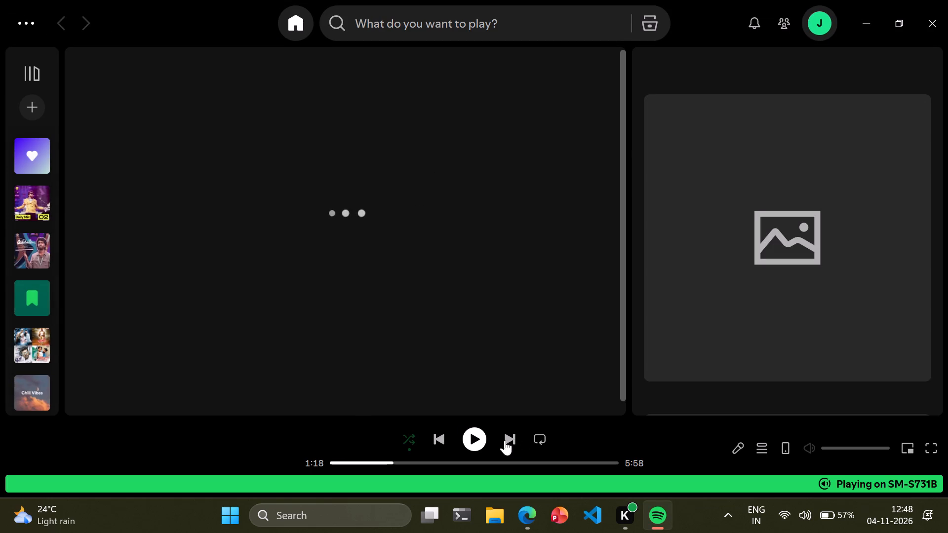
{"action": "left_click", "coordinate": [470, 435]}
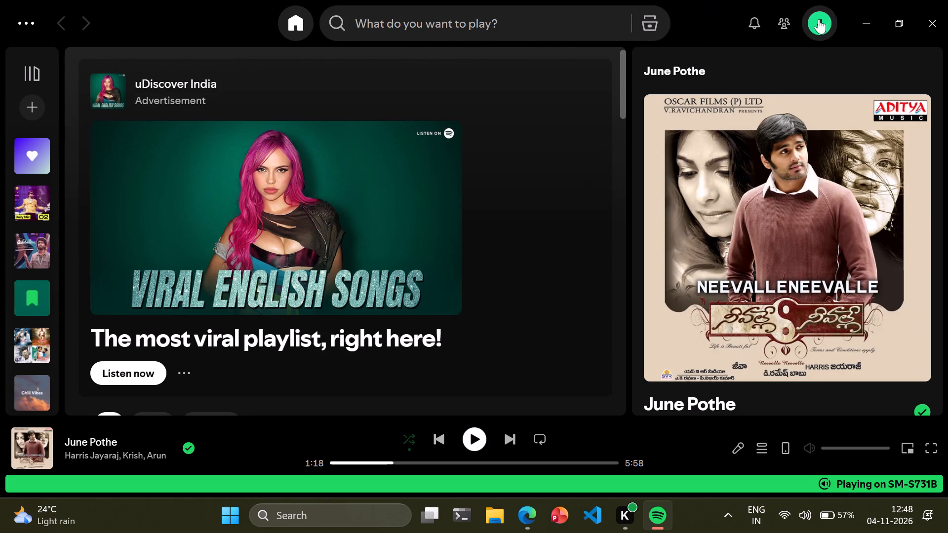
{"action": "left_click", "coordinate": [873, 16]}
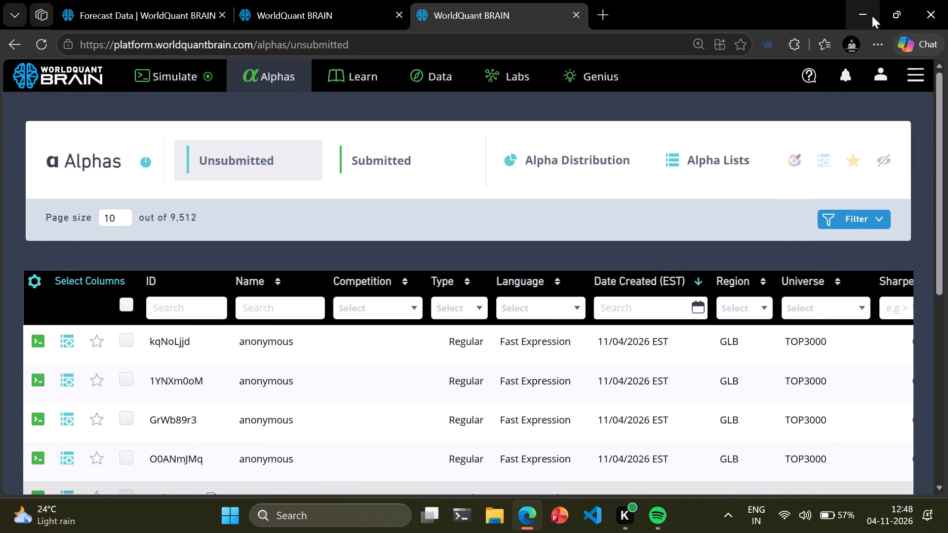
Show the list of submitted alphas.
{"action": "left_click", "coordinate": [421, 152]}
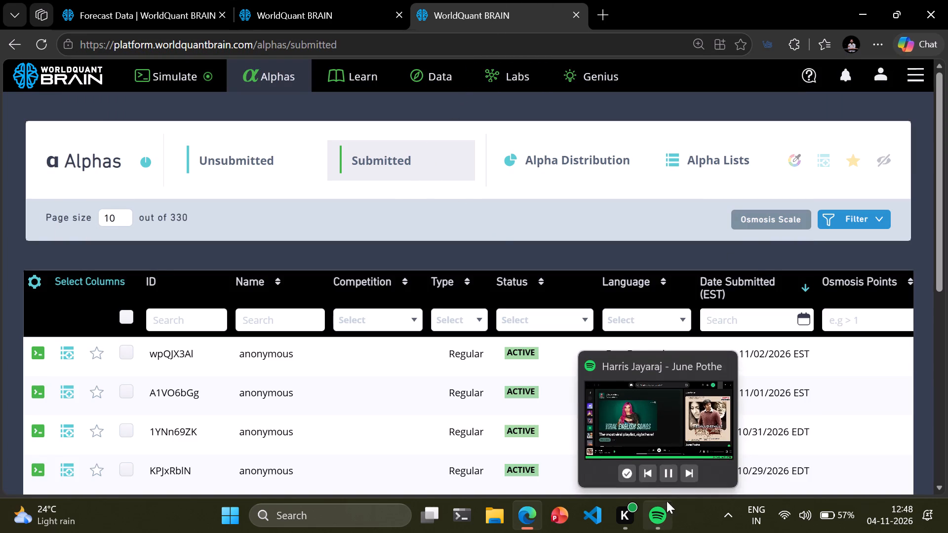
Pause the song in Spotify, transfer playback from the phone to this computer, and resume June Pothe.
{"action": "left_click", "coordinate": [667, 468]}
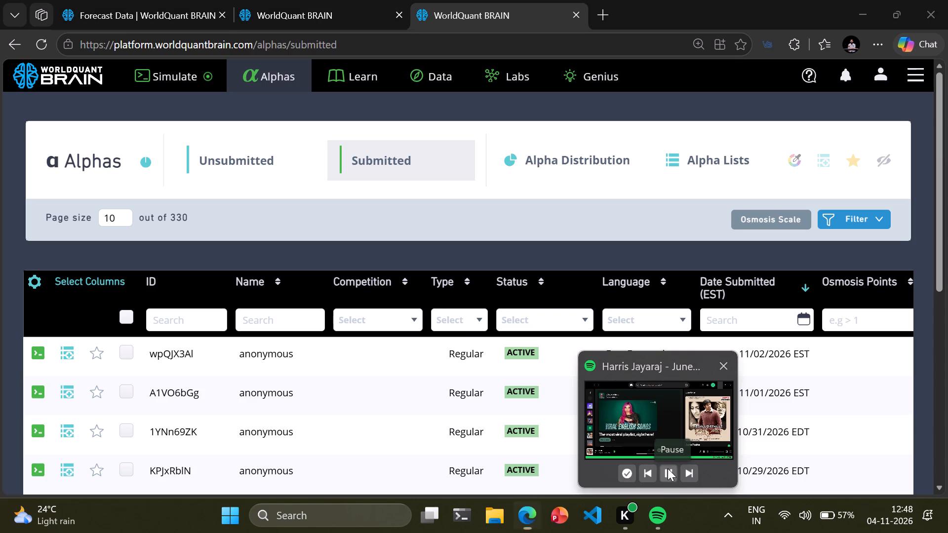
{"action": "double_click", "coordinate": [668, 468]}
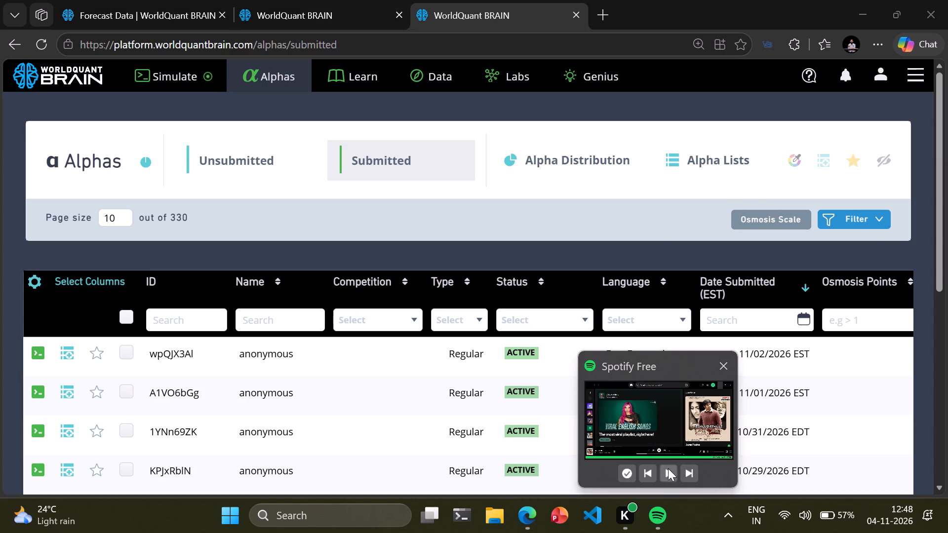
{"action": "left_click", "coordinate": [660, 419]}
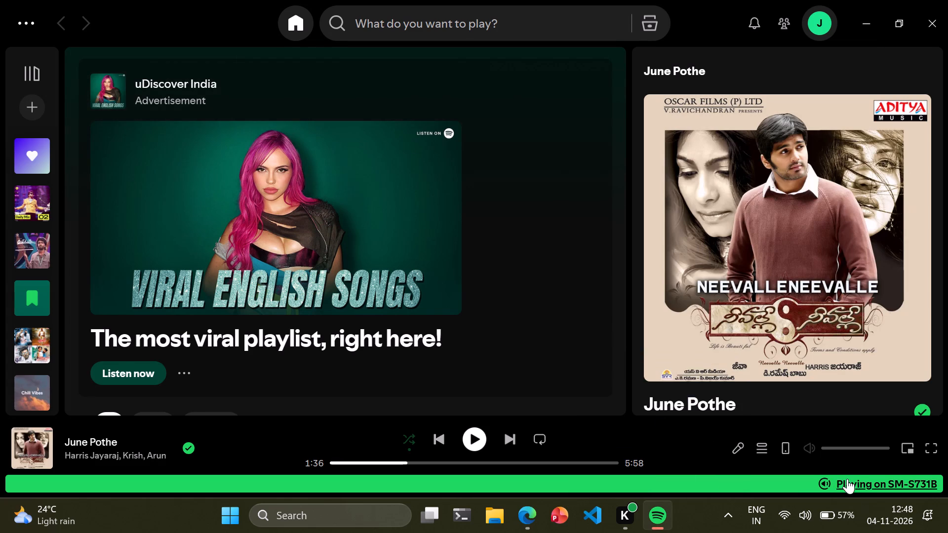
{"action": "left_click", "coordinate": [821, 481]}
{"action": "left_click", "coordinate": [856, 486]}
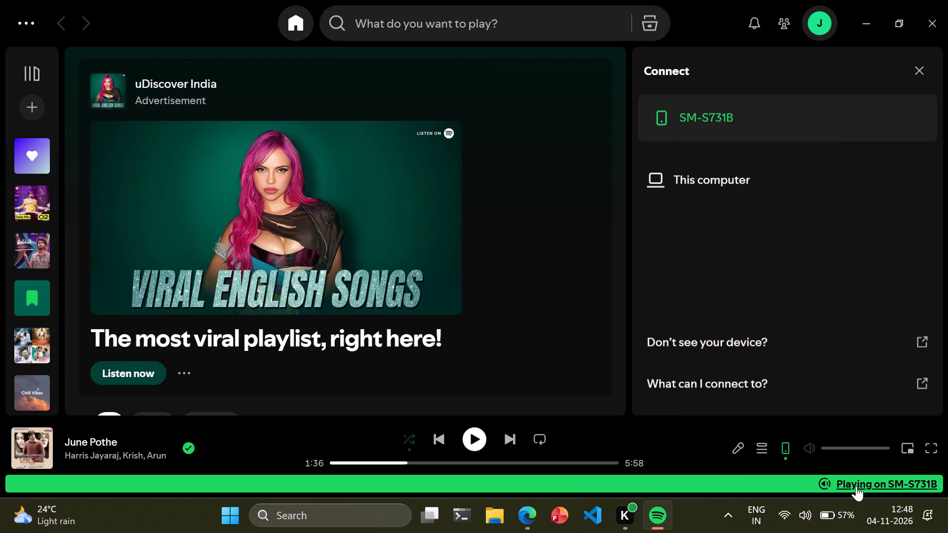
{"action": "left_click", "coordinate": [752, 178]}
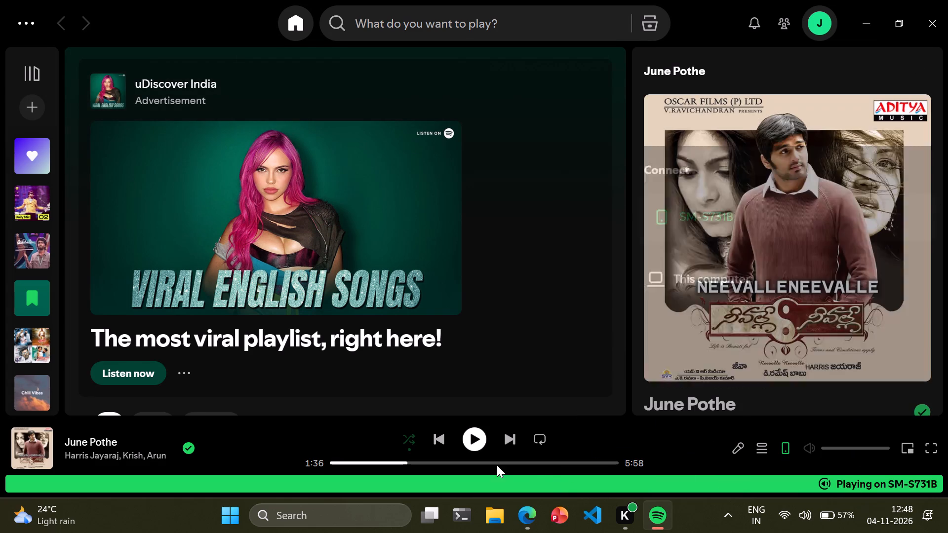
{"action": "left_click", "coordinate": [477, 438]}
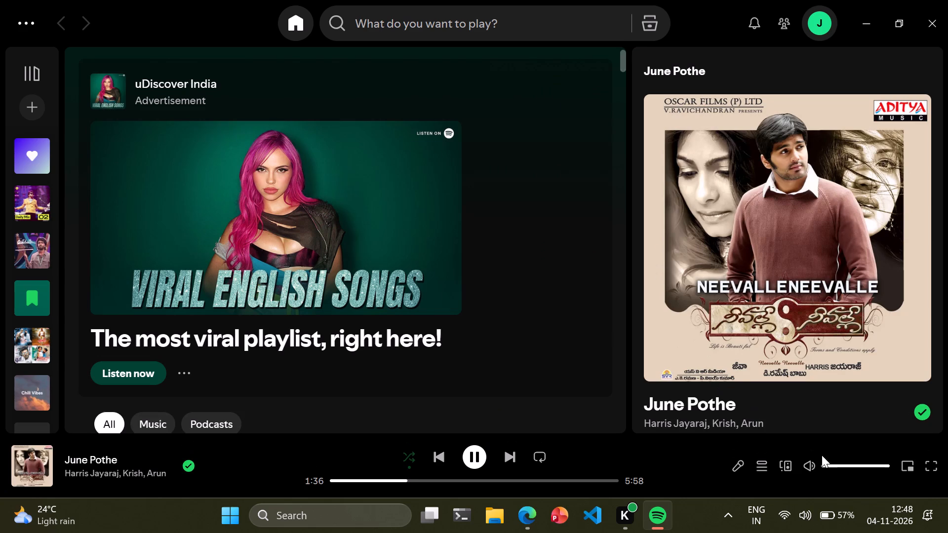
Return to the browser and open the details of submitted alpha KPJxRblN.
{"action": "left_click", "coordinate": [852, 6]}
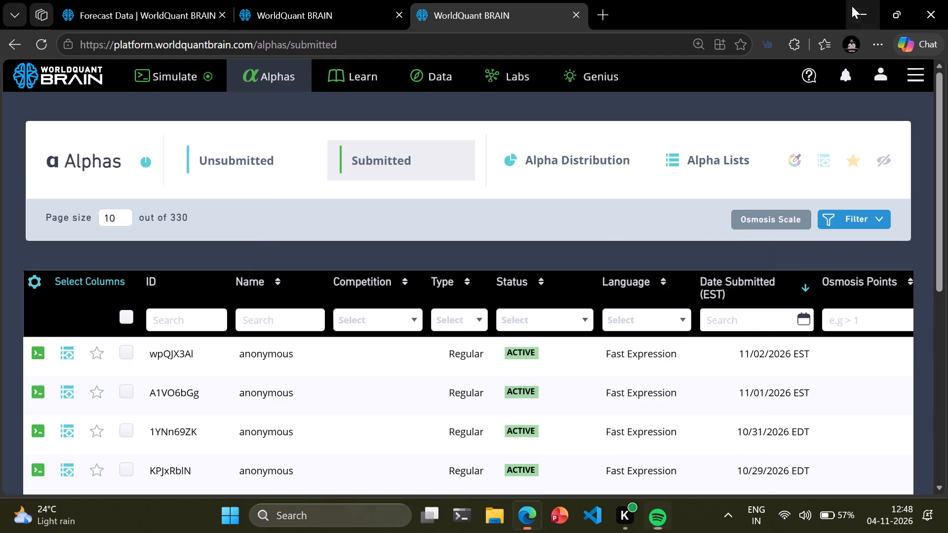
{"action": "scroll", "coordinate": [369, 370], "scroll_direction": "down", "scroll_amount": 1}
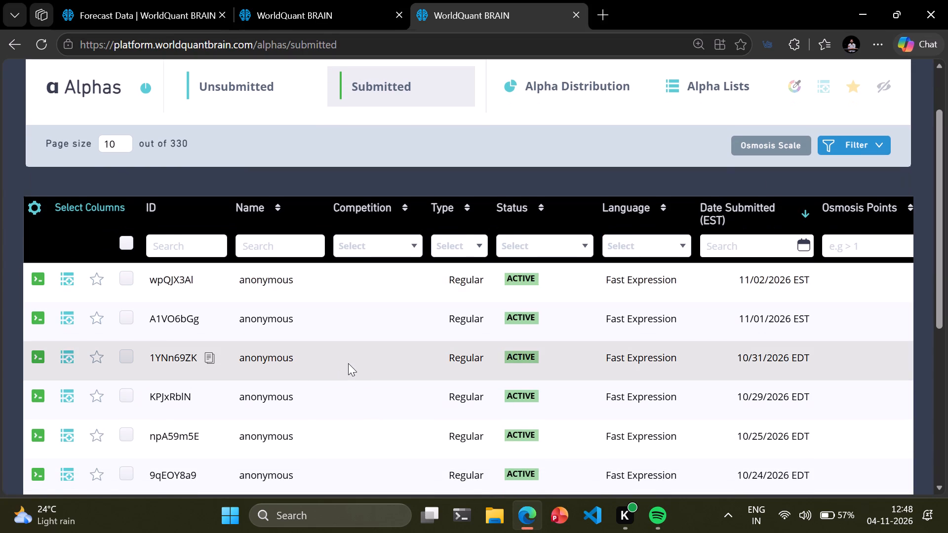
{"action": "left_click", "coordinate": [316, 389]}
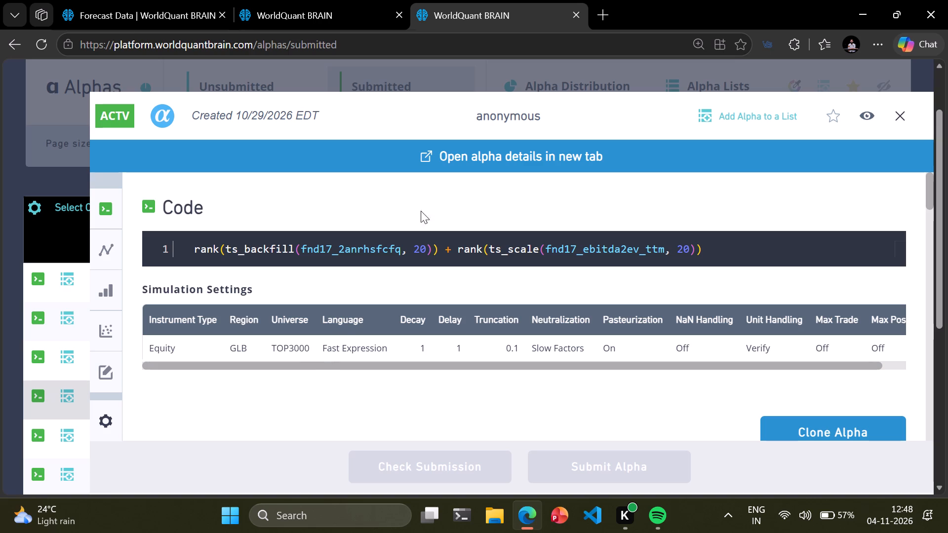
Copy the term rank(ts_scale(fnd17_ebitda2ev_ttm, 20)) from the submitted alpha's code.
{"action": "left_click_drag", "start_coordinate": [445, 248], "coordinate": [277, 249]}
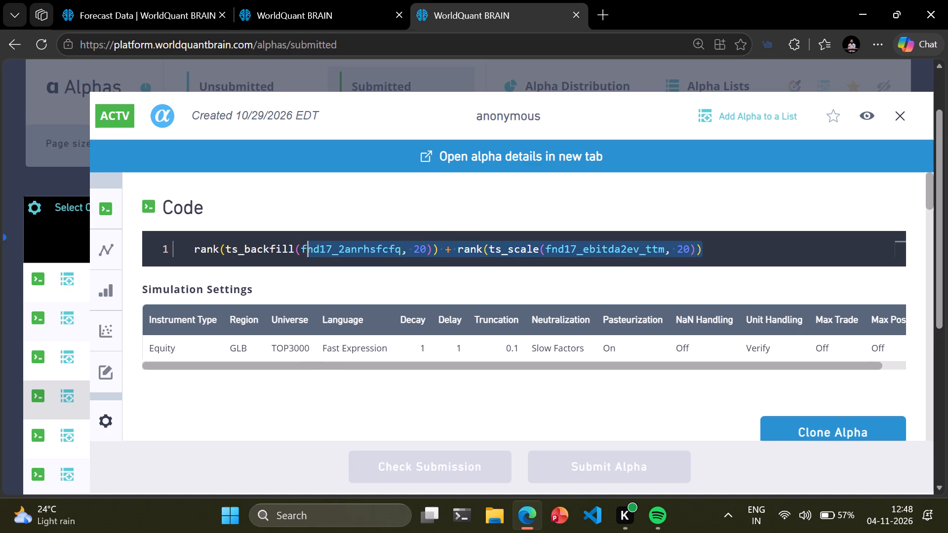
{"action": "left_click_drag", "start_coordinate": [277, 249], "coordinate": [276, 249]}
{"action": "left_click_drag", "start_coordinate": [306, 254], "coordinate": [322, 253]}
{"action": "left_click", "coordinate": [461, 245]}
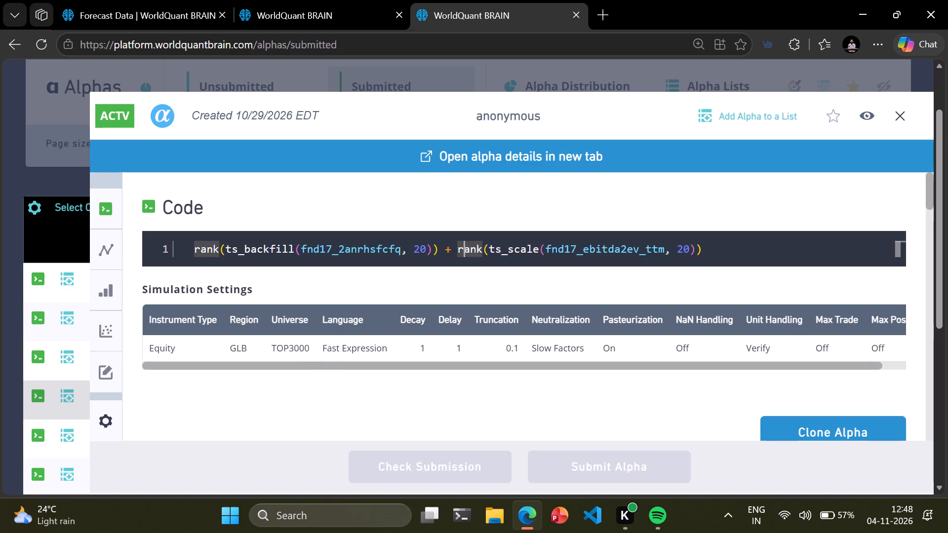
{"action": "left_click", "coordinate": [436, 247]}
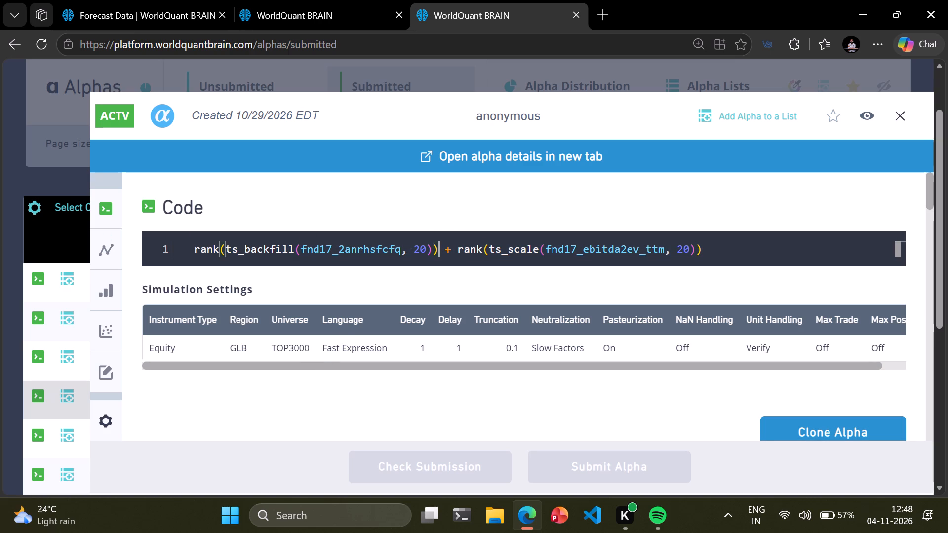
{"action": "left_click", "coordinate": [457, 248]}
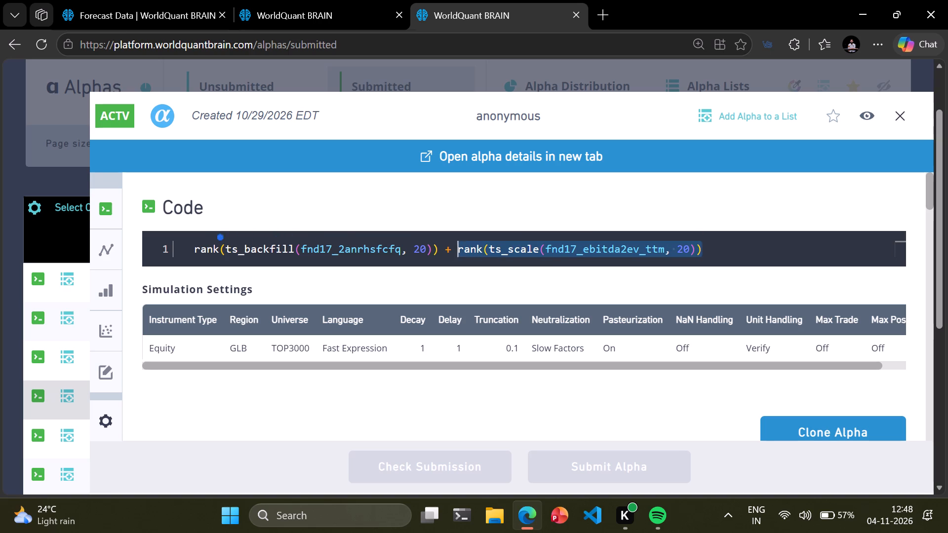
{"action": "key", "text": "ctrl+c"}
Append + rank(ts_scale(fnd17_ebitda2ev_ttm, 20)) to the Simulation 49 expression and run a full simulation.
{"action": "left_click", "coordinate": [360, 0]}
{"action": "left_click", "coordinate": [185, 0]}
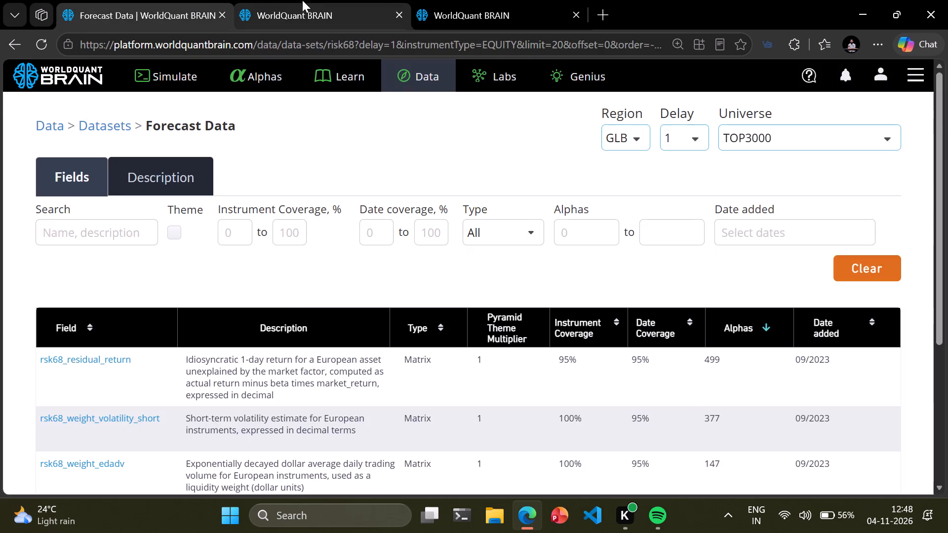
{"action": "left_click", "coordinate": [302, 0]}
{"action": "left_click", "coordinate": [397, 204]}
{"action": "key", "text": "space"}
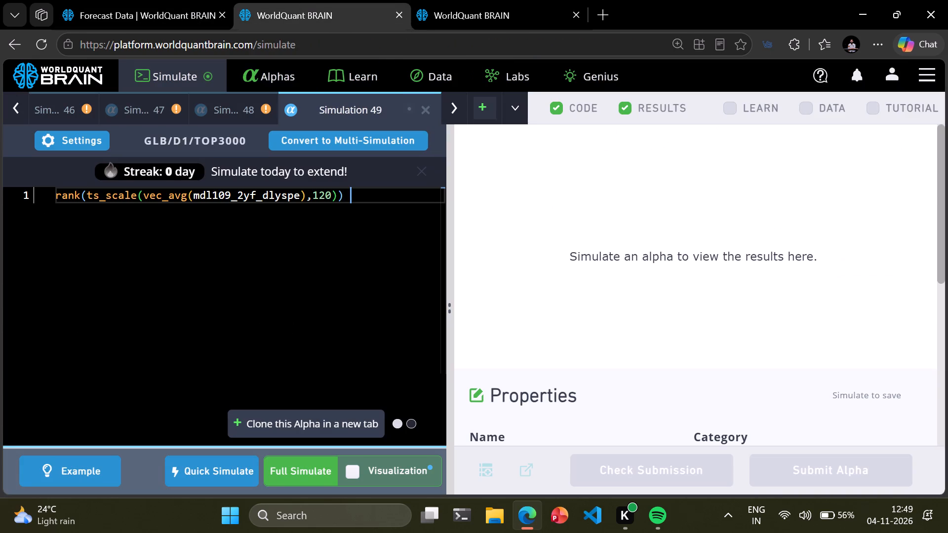
{"action": "type", "text": "+"}
{"action": "key", "text": "space"}
{"action": "key", "text": "ctrl+v"}
{"action": "left_click", "coordinate": [283, 473]}
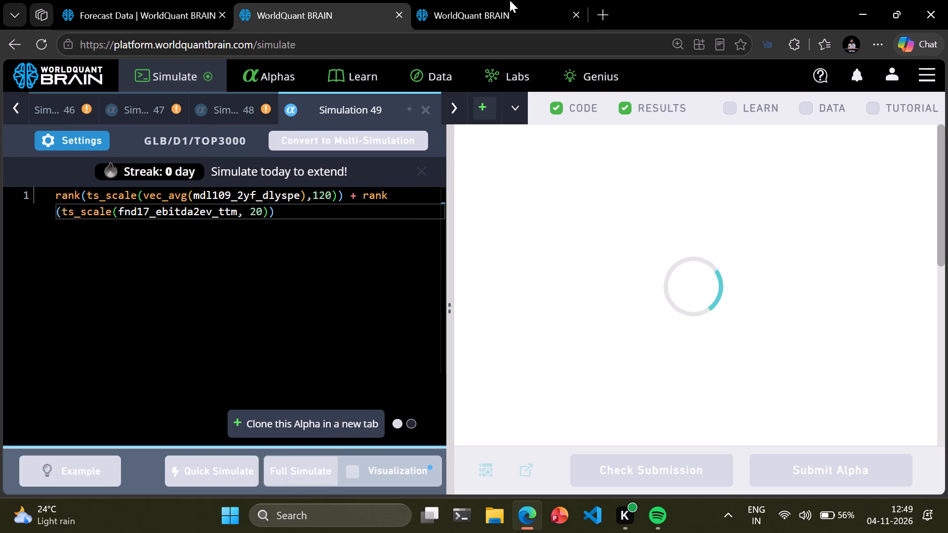
Clone the Simulation 49 alpha into a new simulation tab.
{"action": "left_click", "coordinate": [333, 423]}
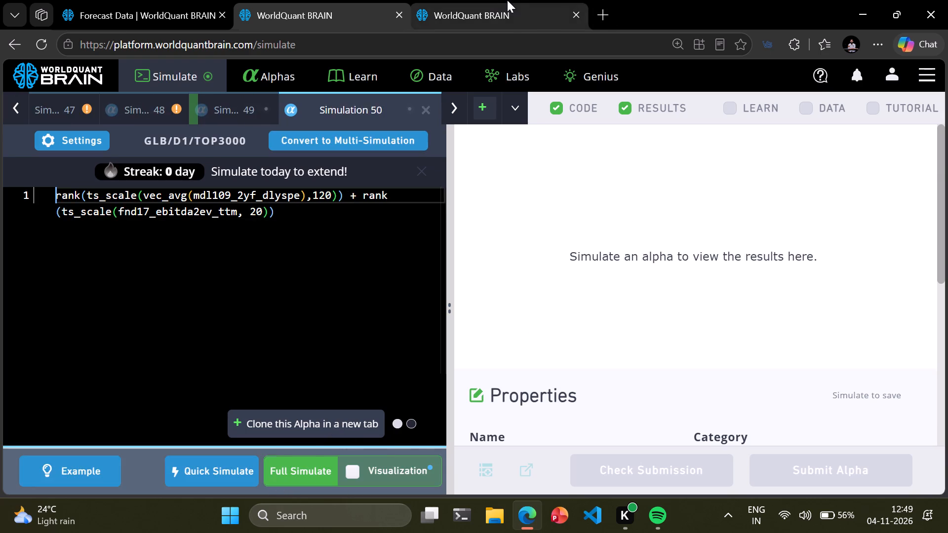
Copy the whole expression from the submitted alpha's code, including its rank(ts_backfill(fnd17_2anrhsfcfq, 20)) term.
{"action": "left_click", "coordinate": [507, 0]}
{"action": "left_click", "coordinate": [438, 248]}
{"action": "left_click_drag", "start_coordinate": [438, 248], "coordinate": [401, 245]}
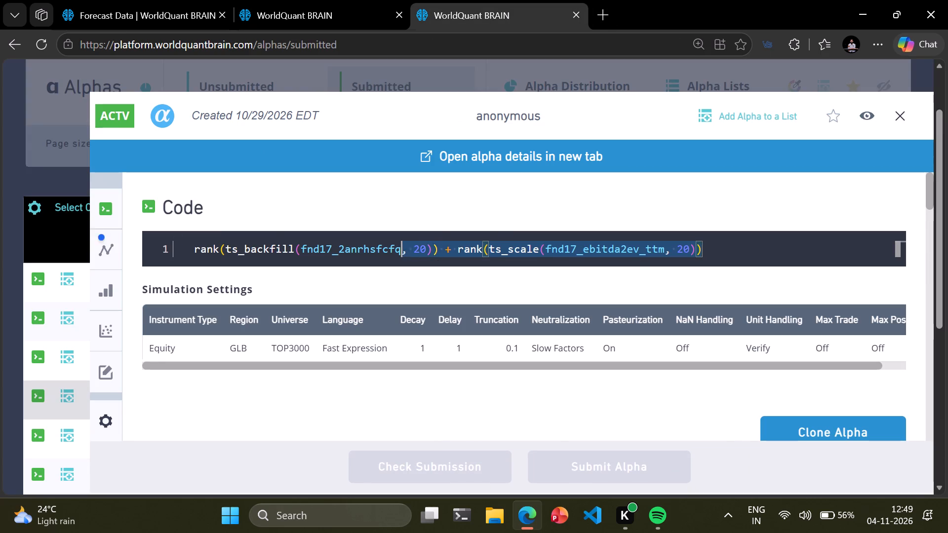
{"action": "left_click_drag", "start_coordinate": [401, 245], "coordinate": [529, 257]}
{"action": "left_click", "coordinate": [742, 239]}
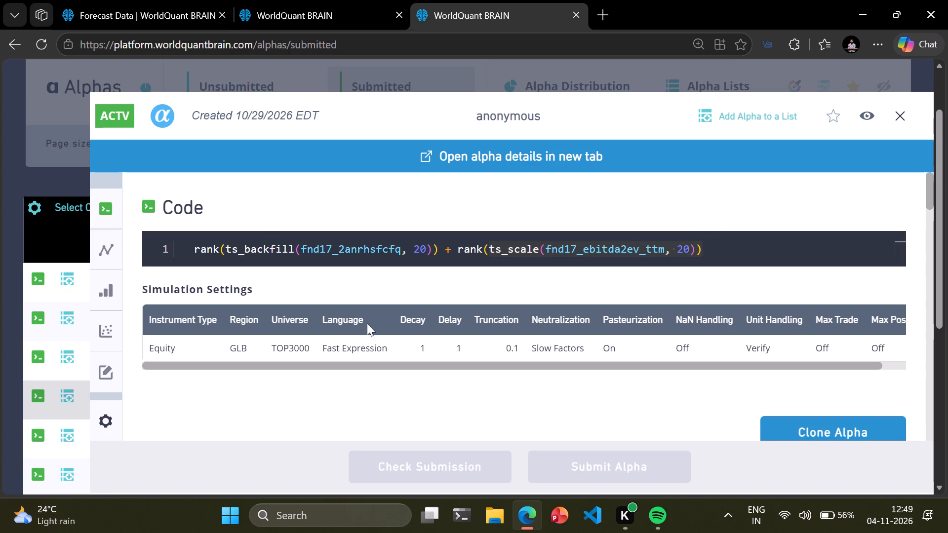
{"action": "left_click_drag", "start_coordinate": [439, 248], "coordinate": [186, 239]}
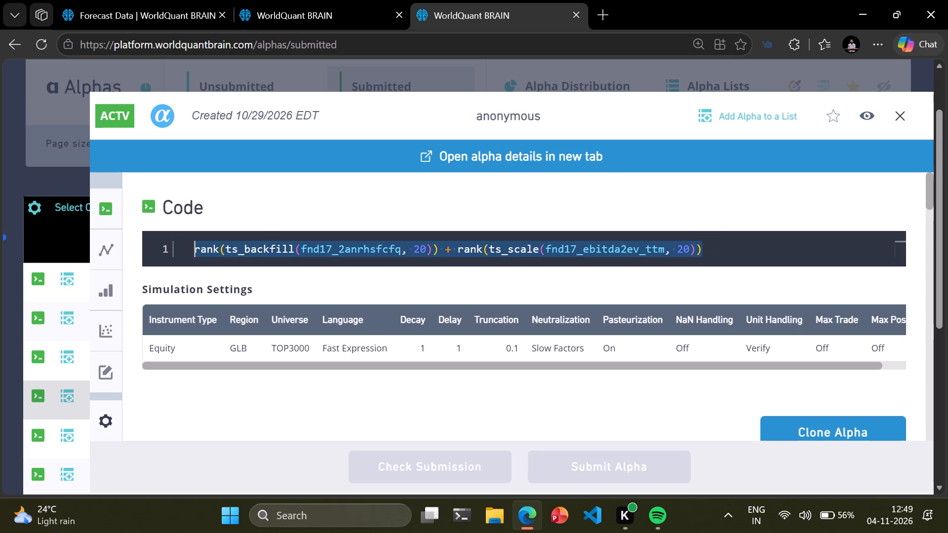
{"action": "left_click_drag", "start_coordinate": [186, 239], "coordinate": [180, 238]}
{"action": "key", "text": "ctrl+c"}
Replace the cloned expression's second term with rank(ts_backfill(fnd17_2anrhsfcfq, 20)) and run a full simulation.
{"action": "left_click", "coordinate": [311, 0]}
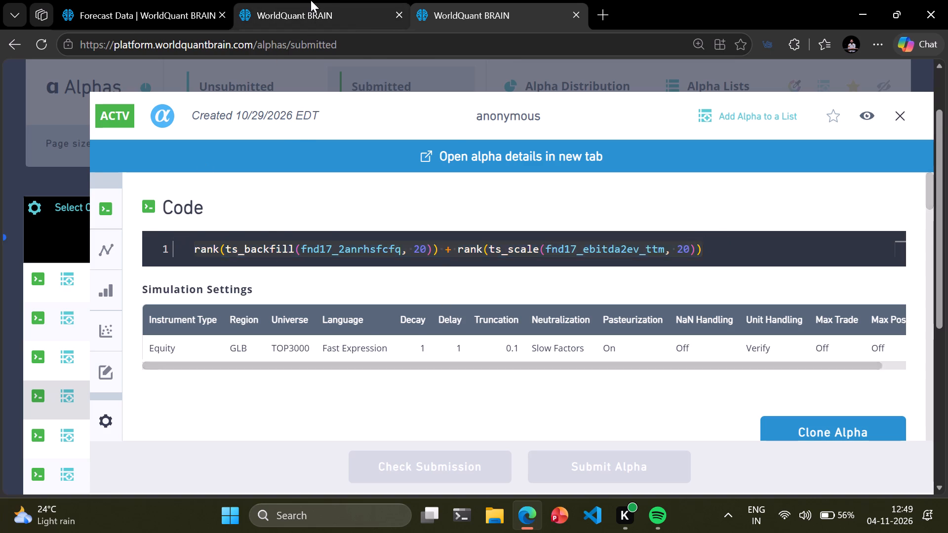
{"action": "left_click", "coordinate": [324, 221]}
{"action": "left_click_drag", "start_coordinate": [324, 221], "coordinate": [410, 216]}
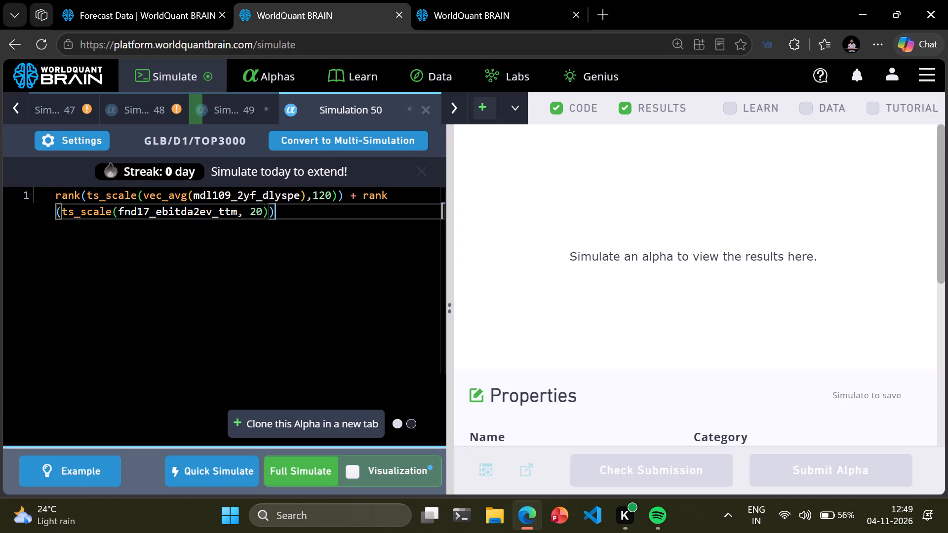
{"action": "left_click_drag", "start_coordinate": [410, 216], "coordinate": [358, 197]}
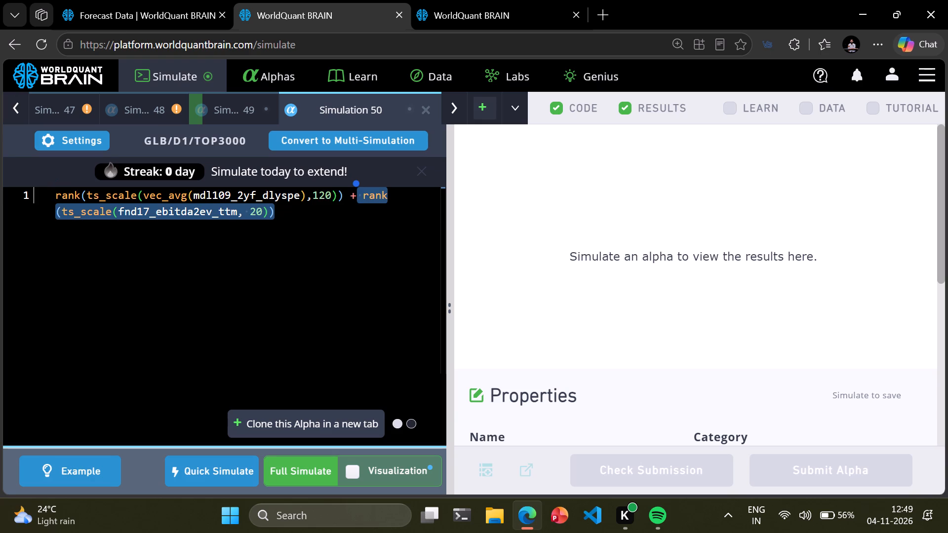
{"action": "key", "text": "ctrl+v"}
{"action": "left_click_drag", "start_coordinate": [326, 274], "coordinate": [280, 212]}
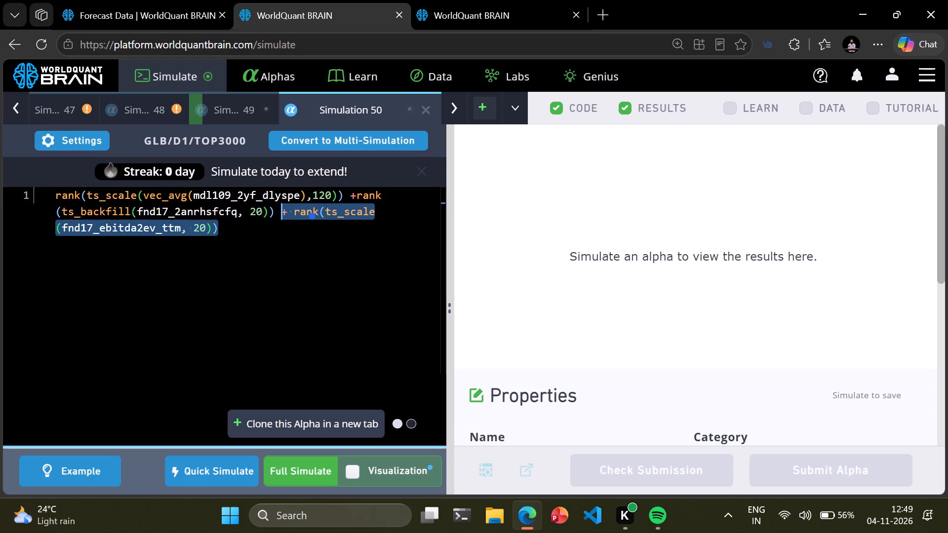
{"action": "left_click_drag", "start_coordinate": [280, 212], "coordinate": [278, 212]}
{"action": "key", "text": "BackSpace"}
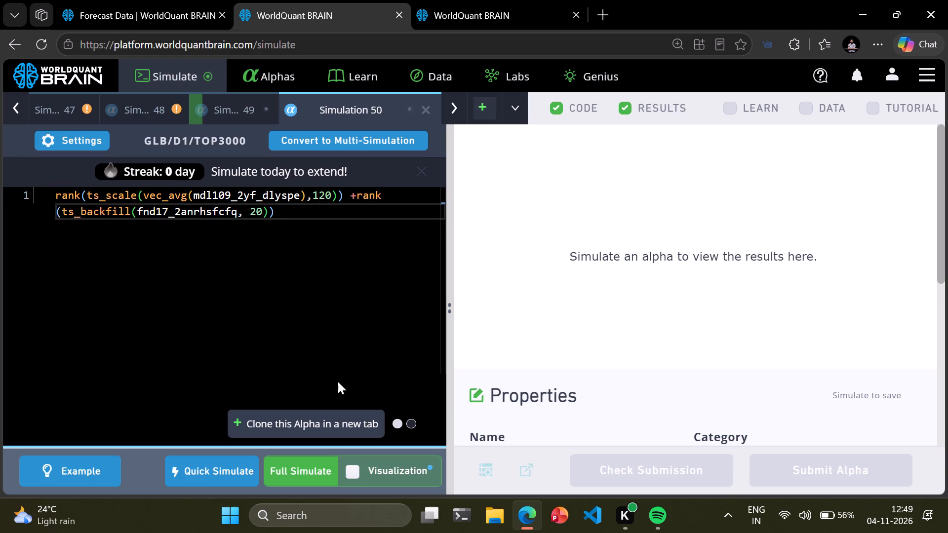
{"action": "left_click", "coordinate": [308, 472]}
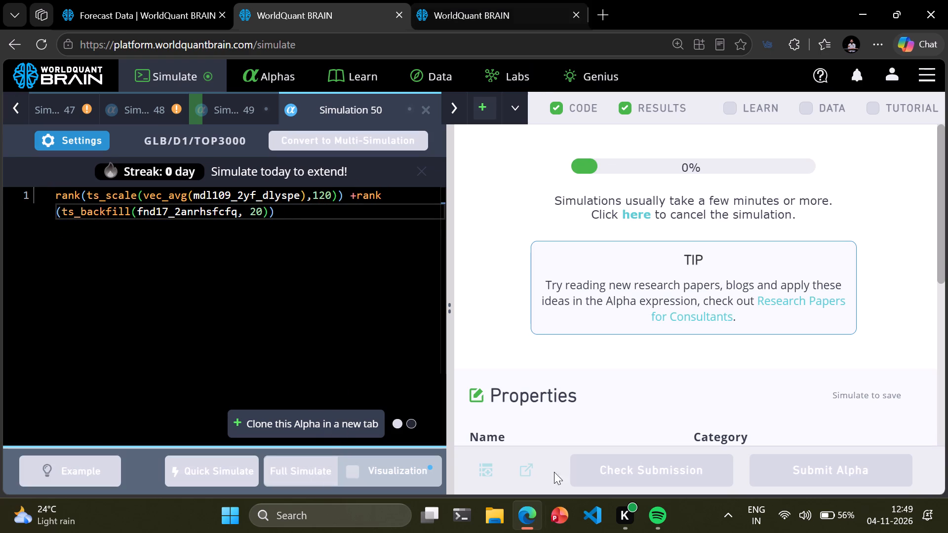
Switch to Spotify, rewind June Pothe by about a minute, and return to the browser.
{"action": "left_click", "coordinate": [650, 507]}
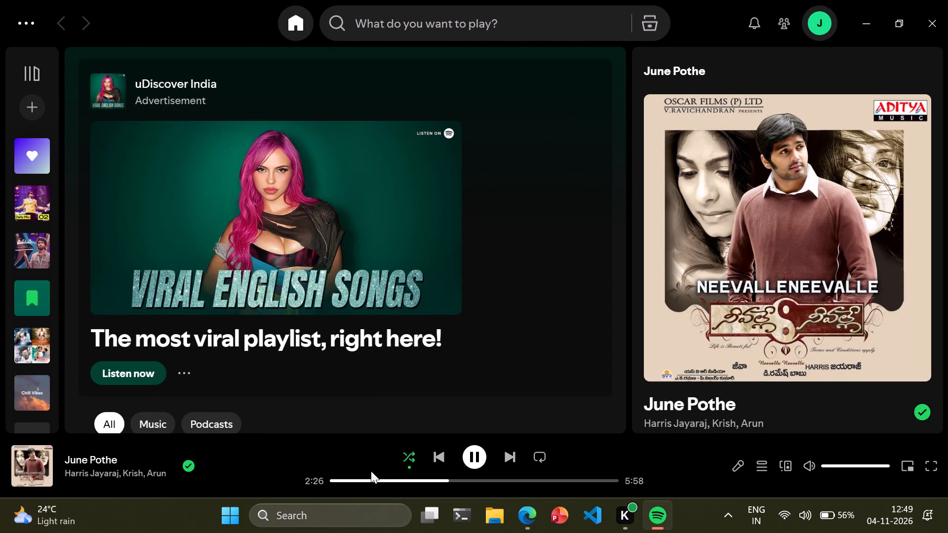
{"action": "left_click", "coordinate": [396, 478]}
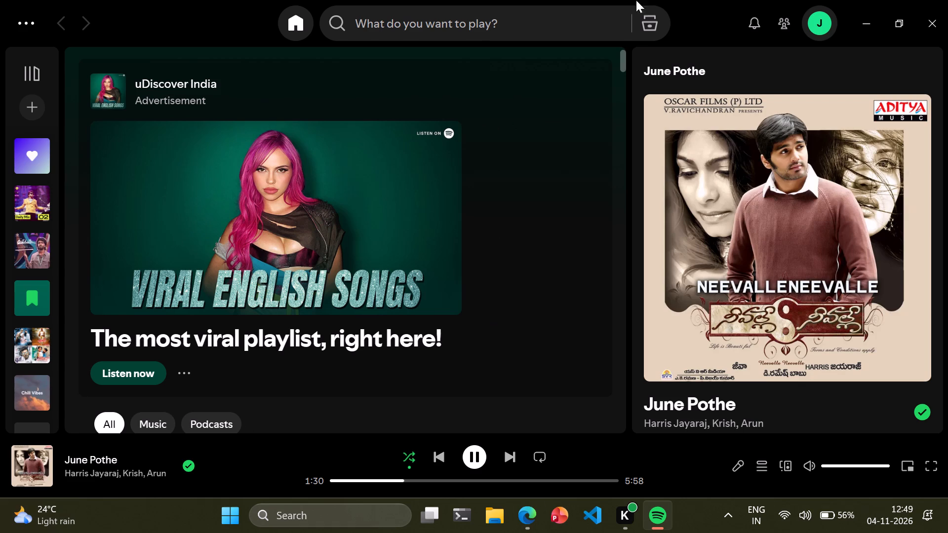
{"action": "left_click", "coordinate": [850, 7]}
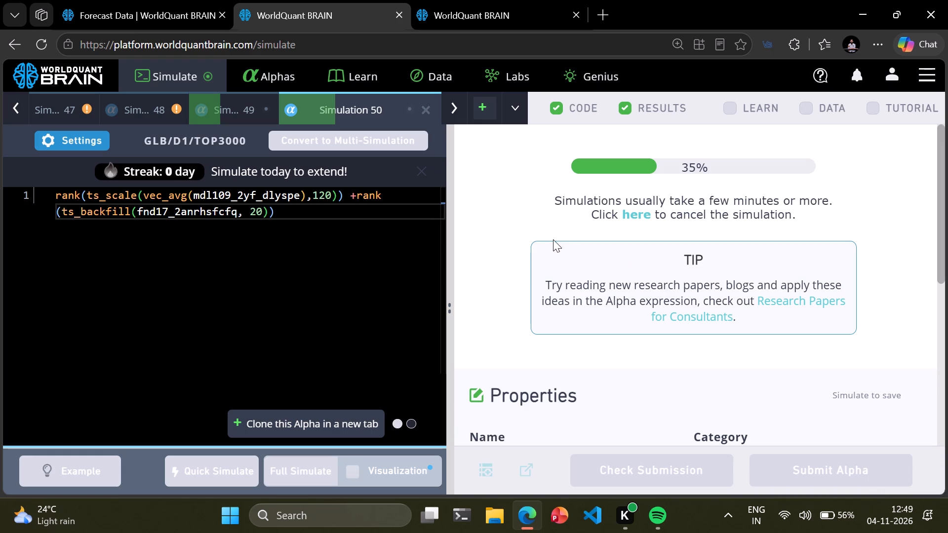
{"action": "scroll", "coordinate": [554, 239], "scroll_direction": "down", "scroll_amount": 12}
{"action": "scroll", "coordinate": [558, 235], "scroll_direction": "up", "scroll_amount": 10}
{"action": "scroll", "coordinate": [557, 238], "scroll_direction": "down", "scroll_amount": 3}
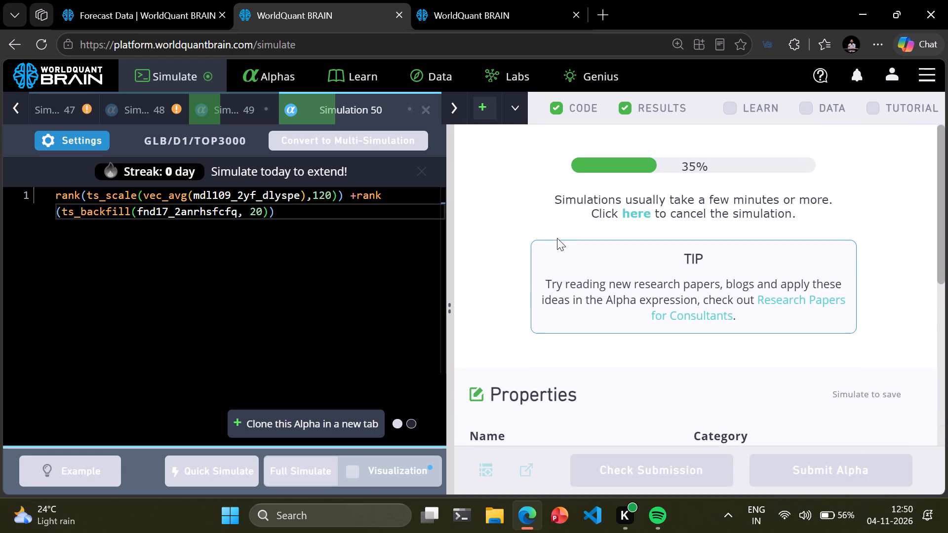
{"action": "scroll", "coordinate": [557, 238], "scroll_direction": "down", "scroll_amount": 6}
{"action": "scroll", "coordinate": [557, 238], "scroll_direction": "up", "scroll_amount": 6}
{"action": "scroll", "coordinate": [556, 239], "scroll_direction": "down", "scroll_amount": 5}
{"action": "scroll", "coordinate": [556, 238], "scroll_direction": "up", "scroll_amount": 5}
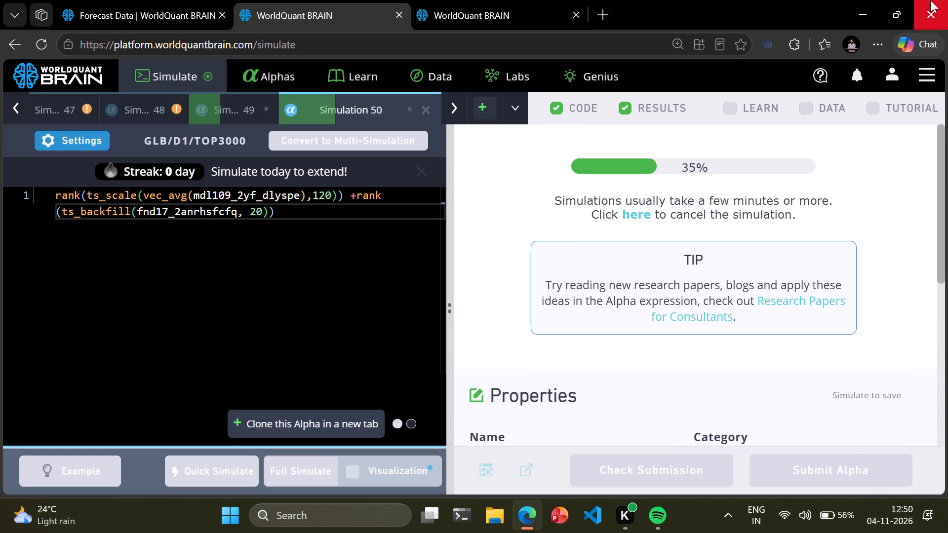
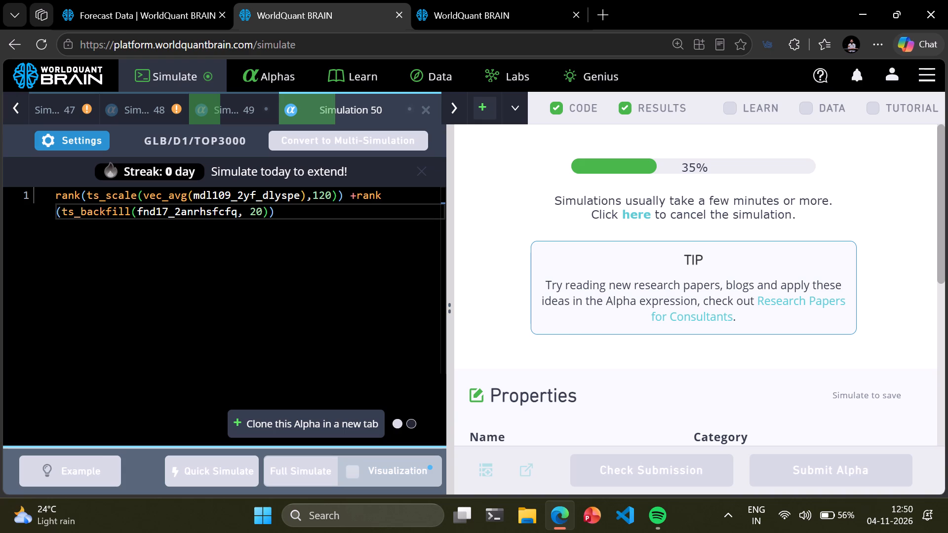
Open crex.com in a new browser tab and check the live score of the IND vs NZ 1st ODI.
{"action": "left_click", "coordinate": [607, 15]}
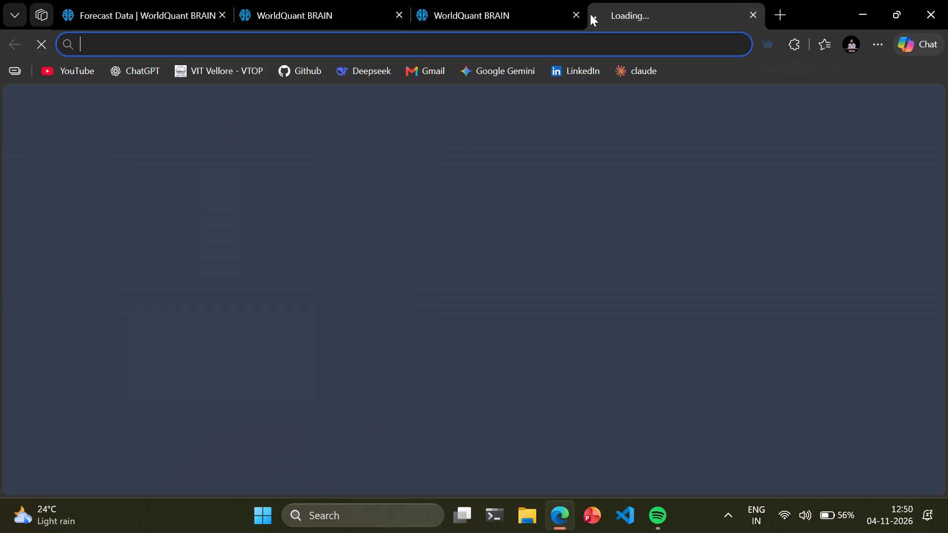
{"action": "key", "text": "c"}
{"action": "type", "text": "re"}
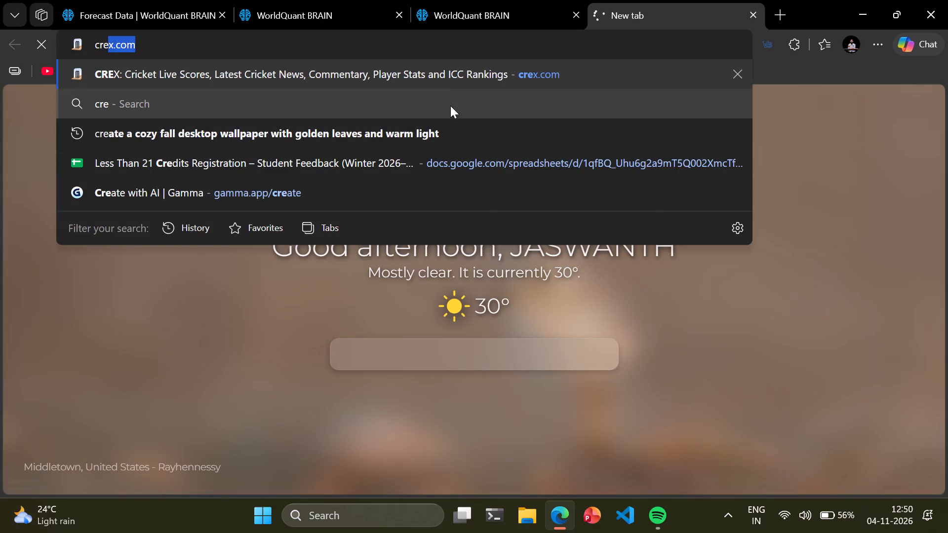
{"action": "left_click", "coordinate": [444, 73]}
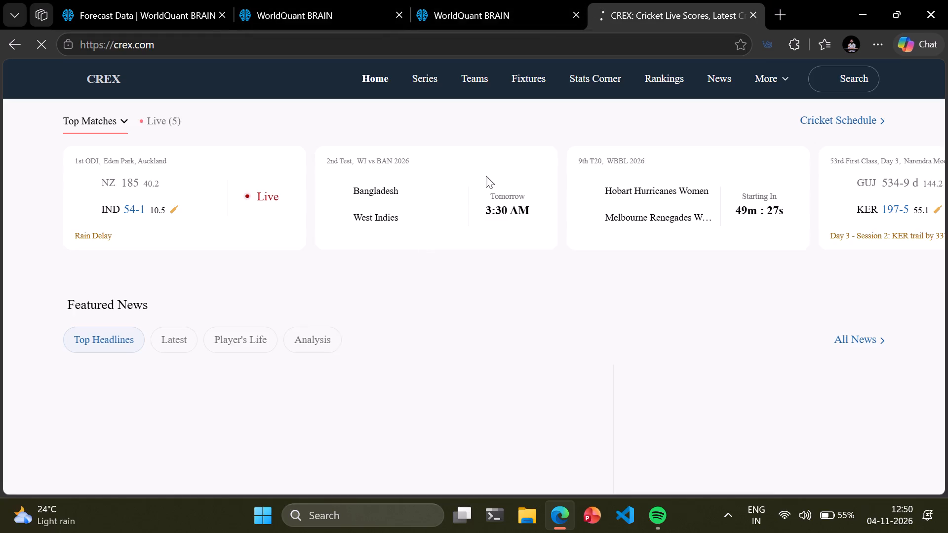
{"action": "left_click", "coordinate": [224, 198]}
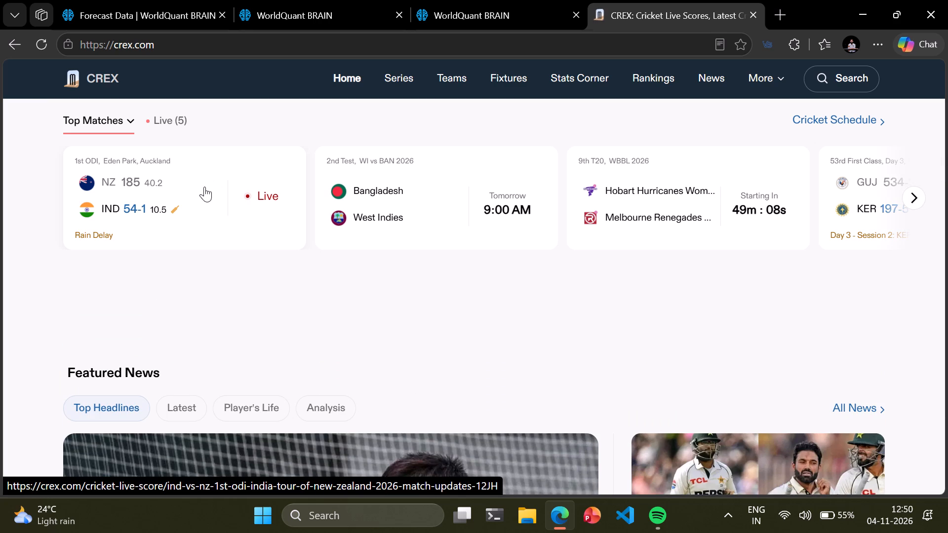
{"action": "left_click", "coordinate": [202, 187]}
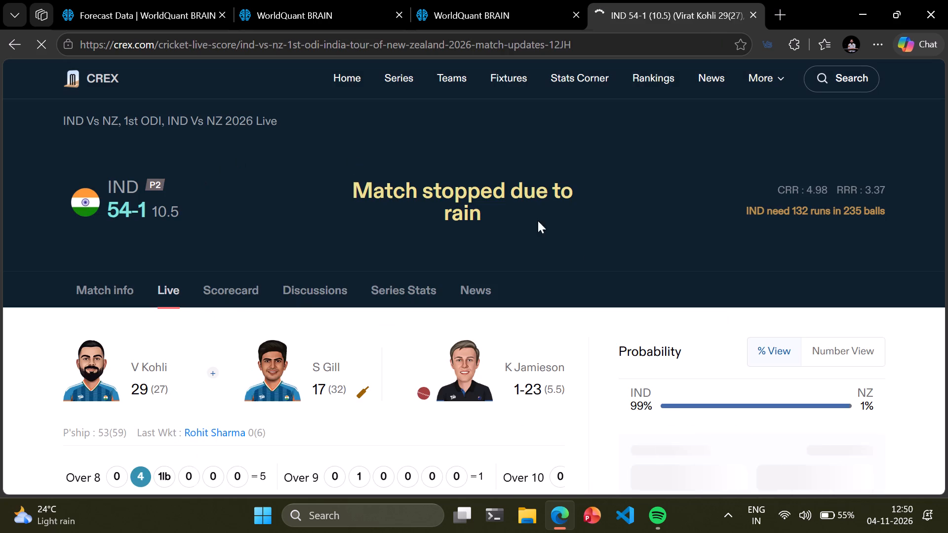
{"action": "left_click", "coordinate": [555, 0]}
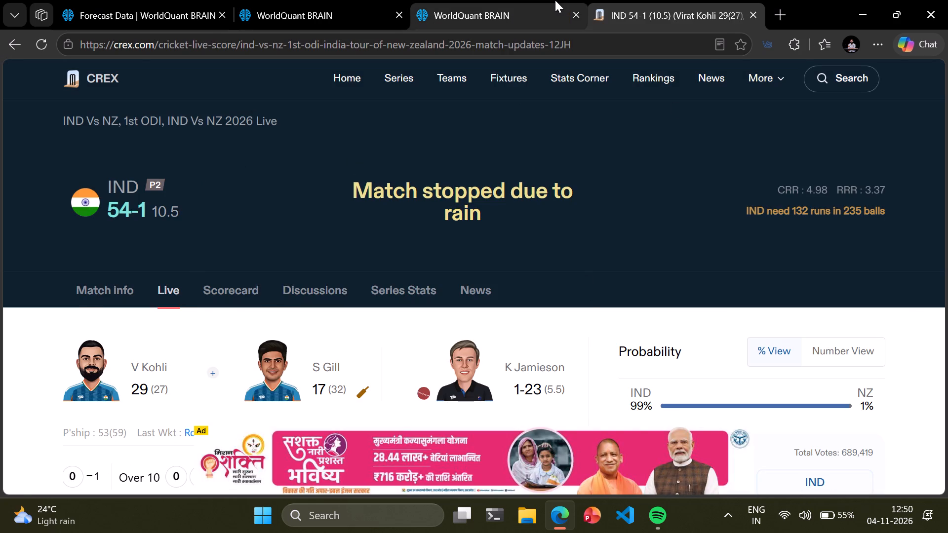
Search Bing for "min window substring" in another new browser tab.
{"action": "left_click", "coordinate": [789, 2]}
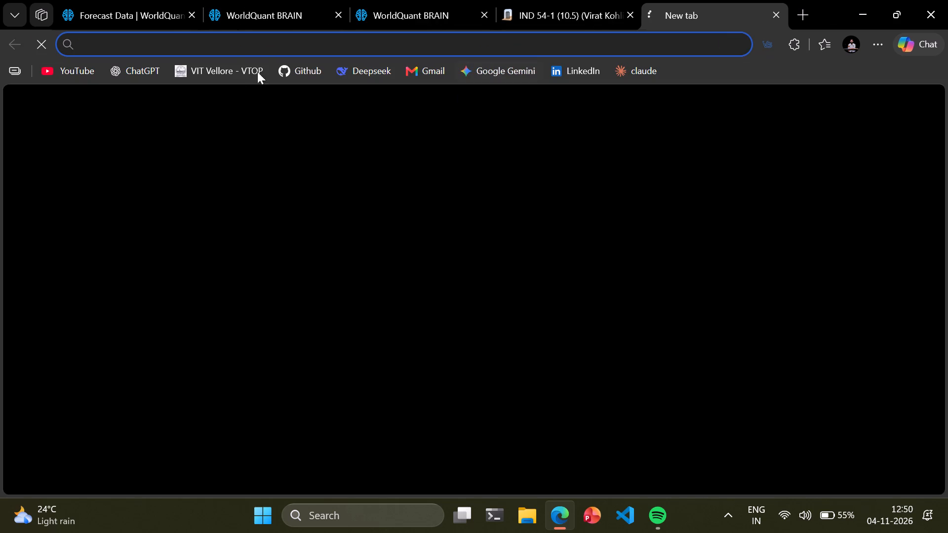
{"action": "left_click", "coordinate": [198, 45]}
{"action": "left_click", "coordinate": [170, 121]}
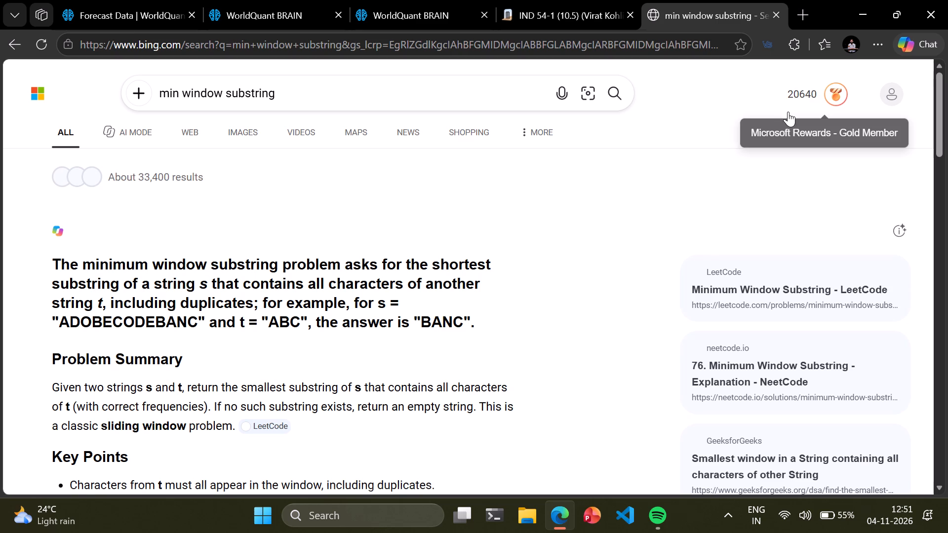
Open the Microsoft Rewards summary from the Bing results page and claim the unclaimed points.
{"action": "left_click", "coordinate": [808, 100]}
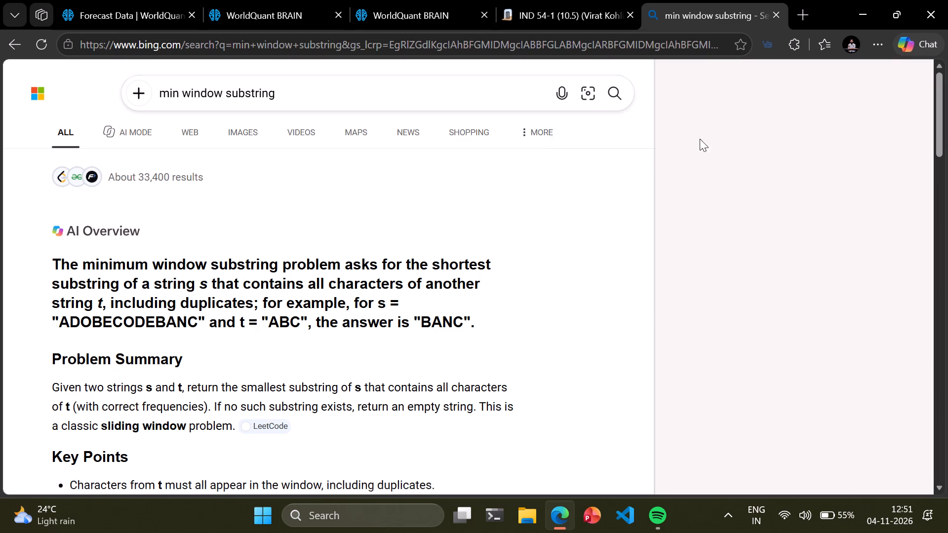
{"action": "scroll", "coordinate": [275, 269], "scroll_direction": "down", "scroll_amount": 8}
{"action": "scroll", "coordinate": [267, 274], "scroll_direction": "up", "scroll_amount": 9}
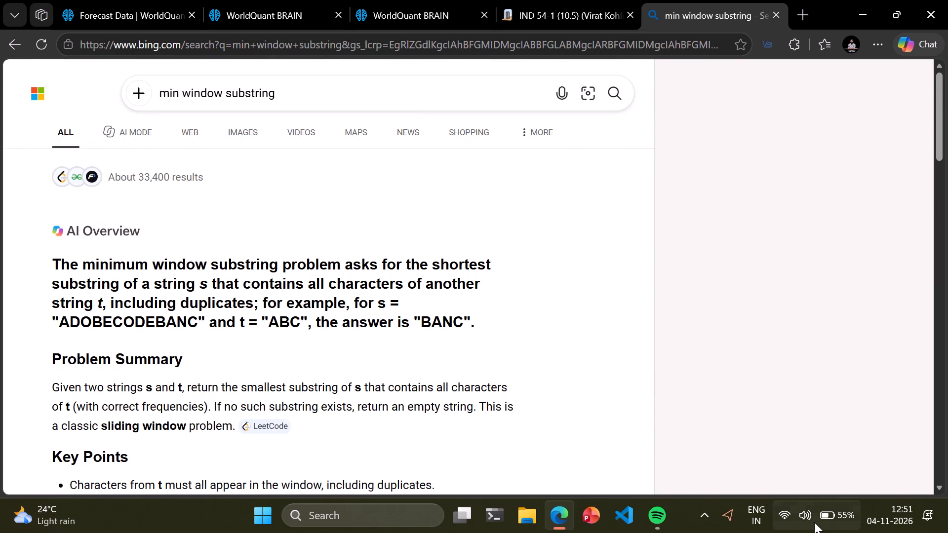
{"action": "left_click", "coordinate": [815, 524]}
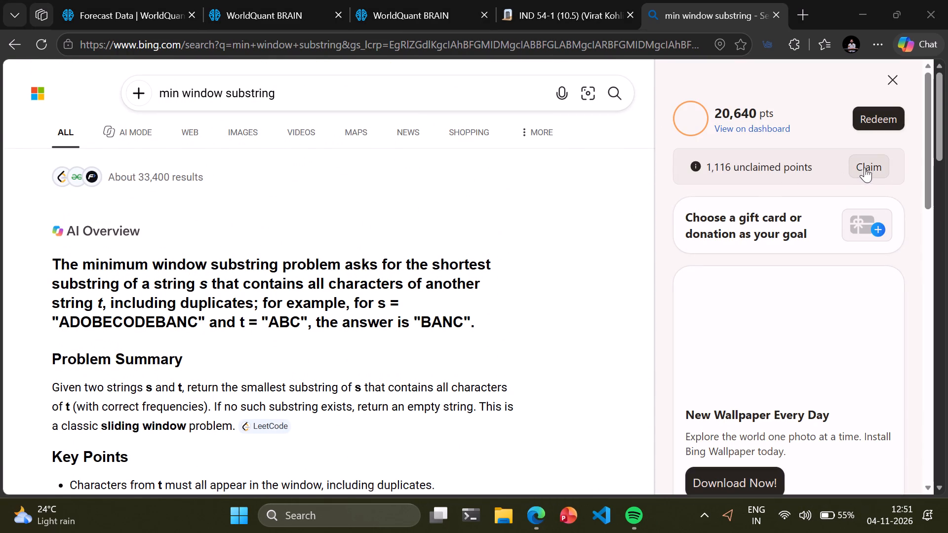
{"action": "left_click", "coordinate": [869, 168]}
{"action": "left_click", "coordinate": [795, 154]}
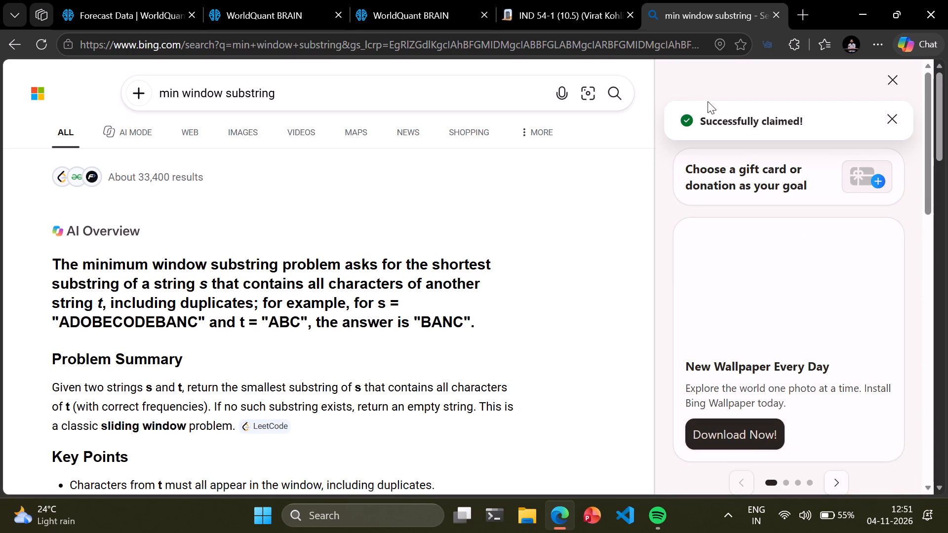
{"action": "left_click", "coordinate": [888, 118]}
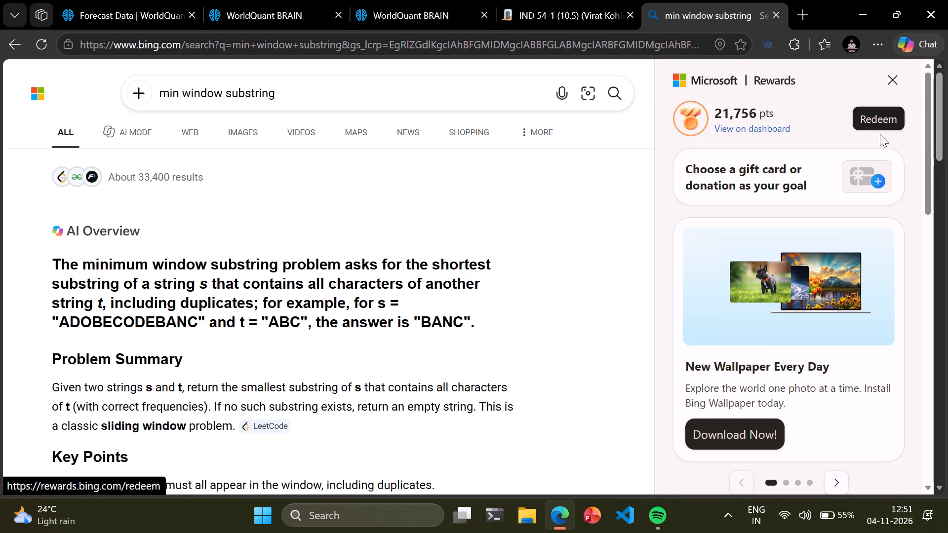
Open the full Rewards dashboard and view the Flipkart Gift Card among the redeemable gift cards.
{"action": "left_click", "coordinate": [784, 131]}
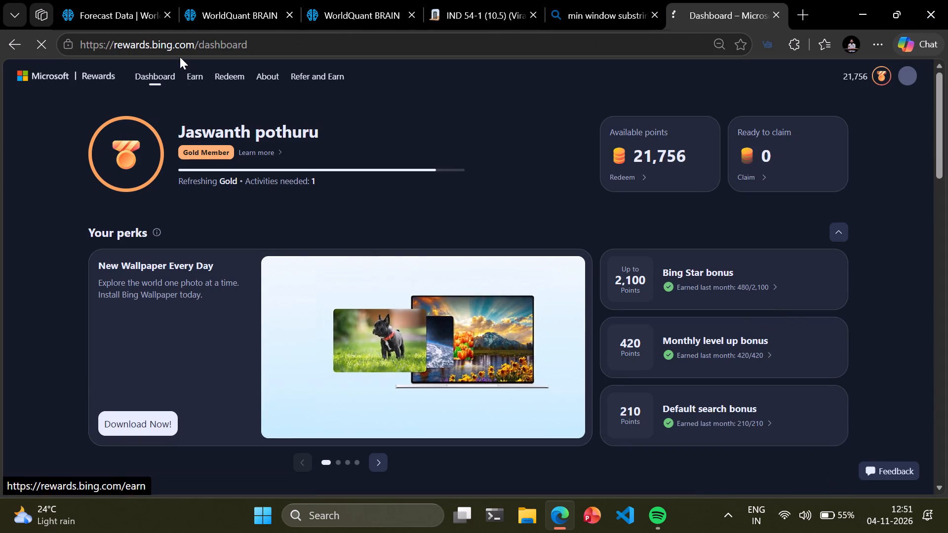
{"action": "left_click", "coordinate": [218, 76]}
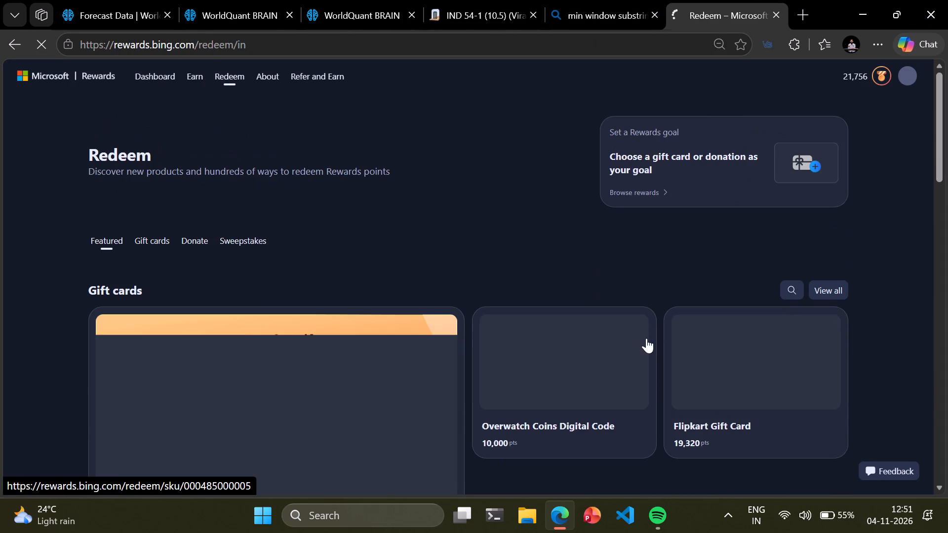
{"action": "scroll", "coordinate": [643, 332], "scroll_direction": "down", "scroll_amount": 5}
{"action": "scroll", "coordinate": [602, 318], "scroll_direction": "up", "scroll_amount": 4}
{"action": "left_click", "coordinate": [764, 281]}
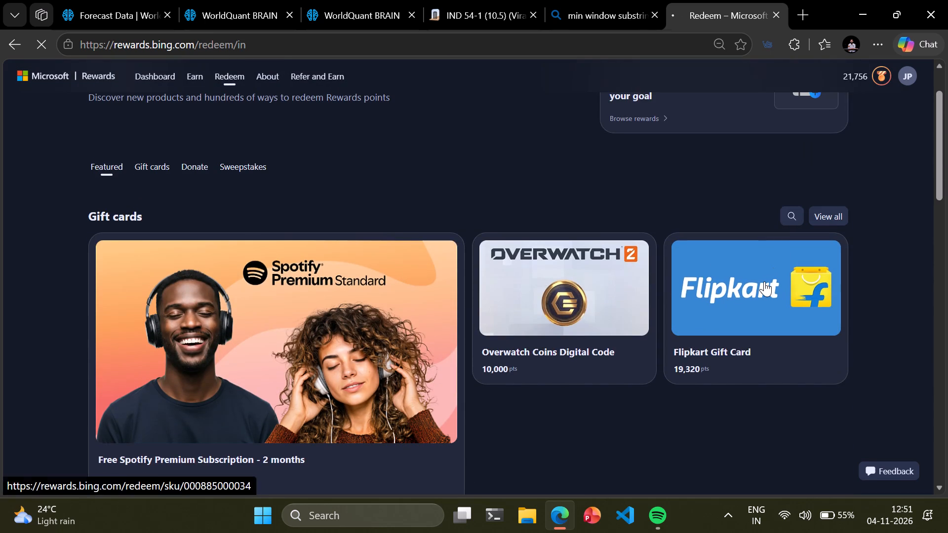
{"action": "scroll", "coordinate": [522, 239], "scroll_direction": "up", "scroll_amount": 4}
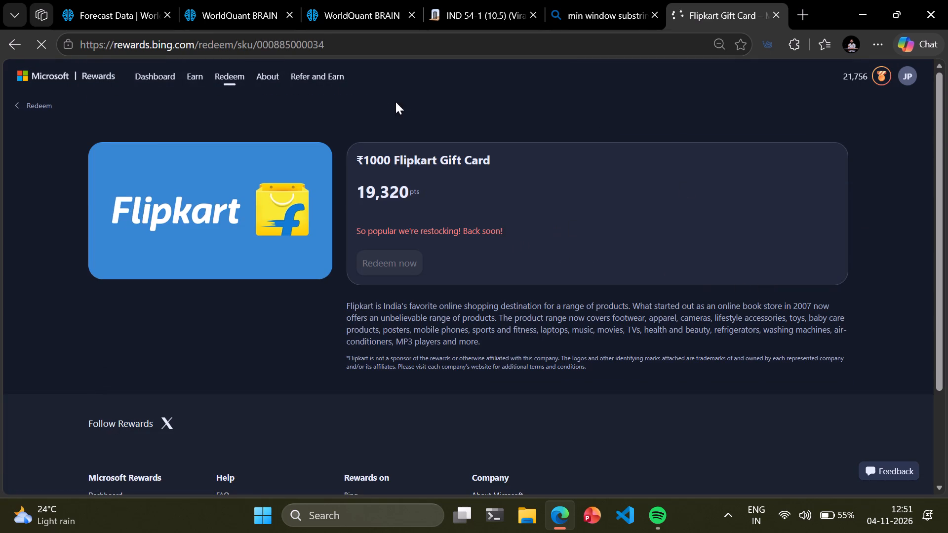
On the Rewards Earn page, launch the "Put on your dancing shoes", "Glowing fungi" and "Complete this puzzle" activities, returning to the page each time.
{"action": "left_click", "coordinate": [199, 76]}
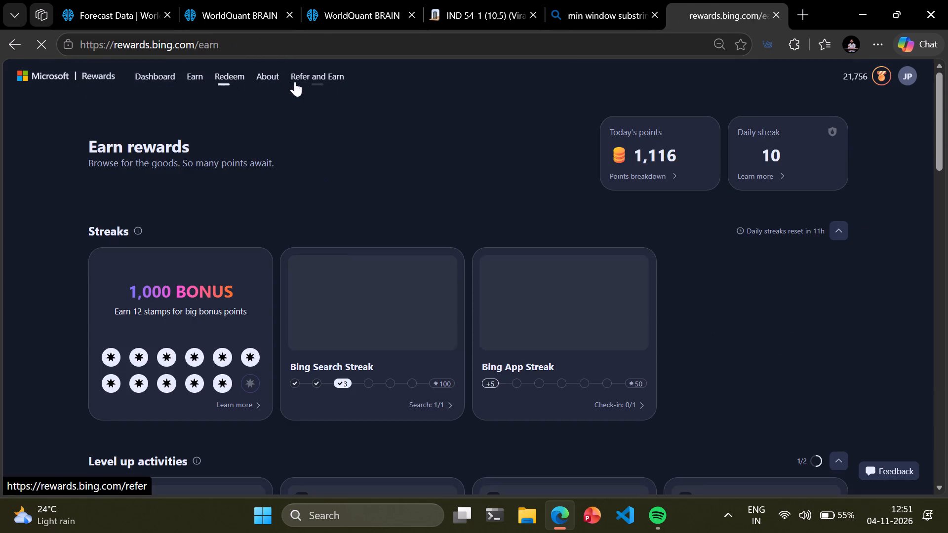
{"action": "scroll", "coordinate": [299, 185], "scroll_direction": "down", "scroll_amount": 4}
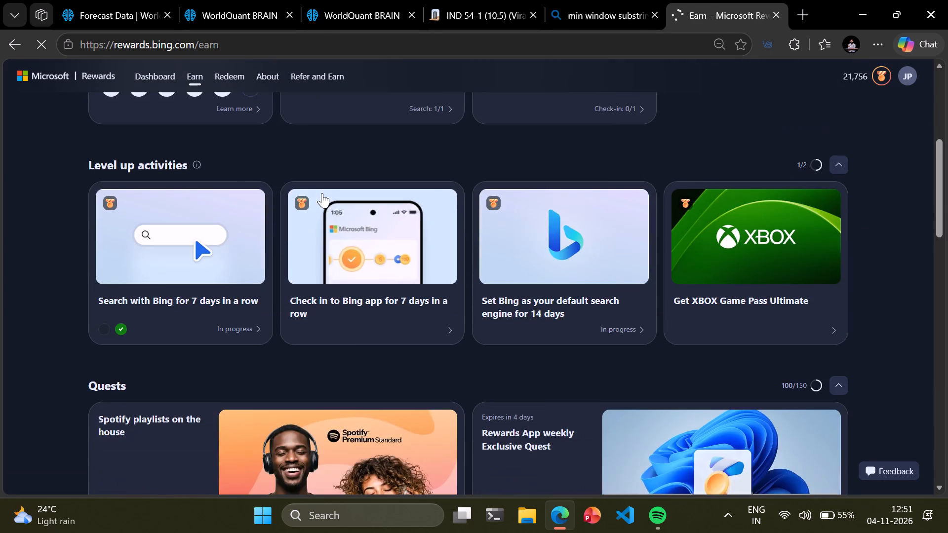
{"action": "scroll", "coordinate": [322, 193], "scroll_direction": "down", "scroll_amount": 8}
{"action": "left_click", "coordinate": [447, 209]}
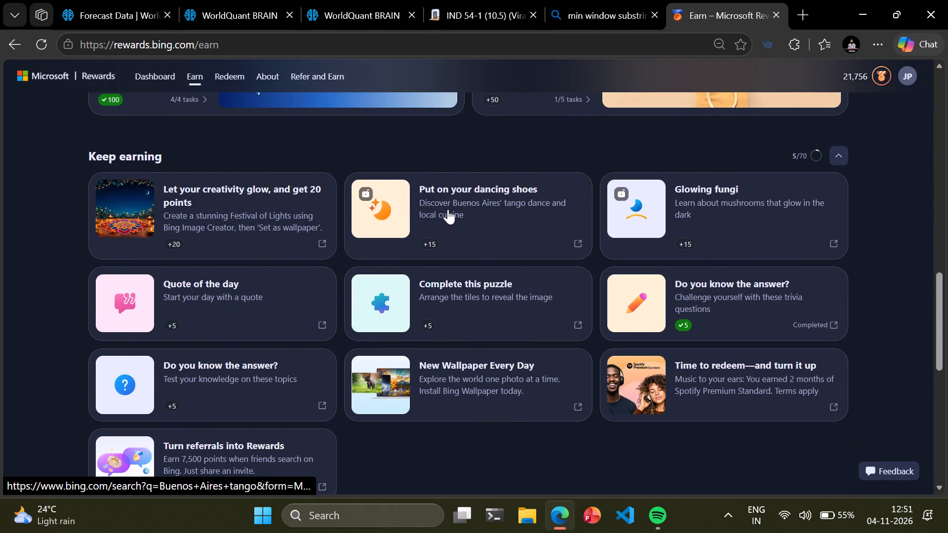
{"action": "left_click", "coordinate": [603, 0]}
{"action": "left_click", "coordinate": [662, 205]}
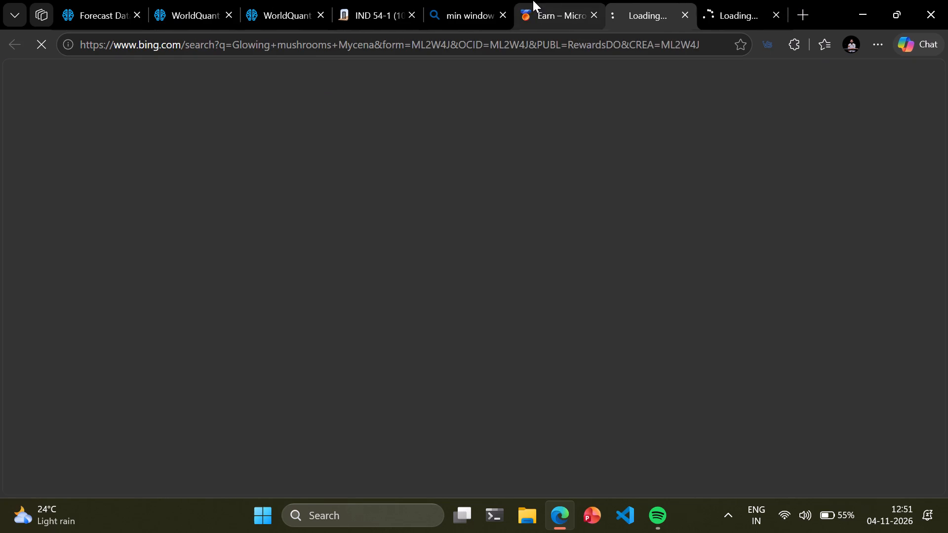
{"action": "left_click", "coordinate": [532, 0]}
{"action": "left_click", "coordinate": [387, 303]}
{"action": "left_click", "coordinate": [504, 0]}
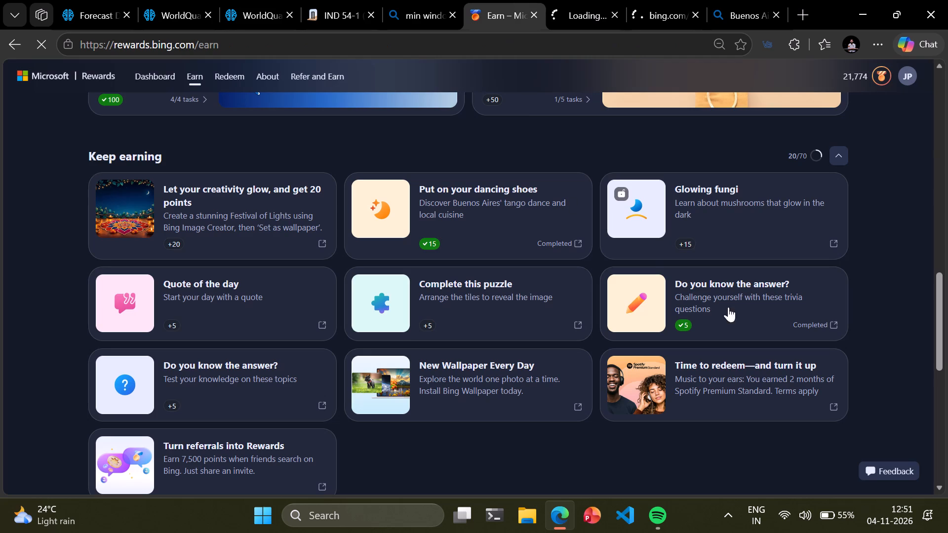
Launch the "Quote of the day" activity and both "Do you know the answer?" activities, returning to the Earn page each time.
{"action": "left_click", "coordinate": [766, 300]}
{"action": "left_click", "coordinate": [476, 3]}
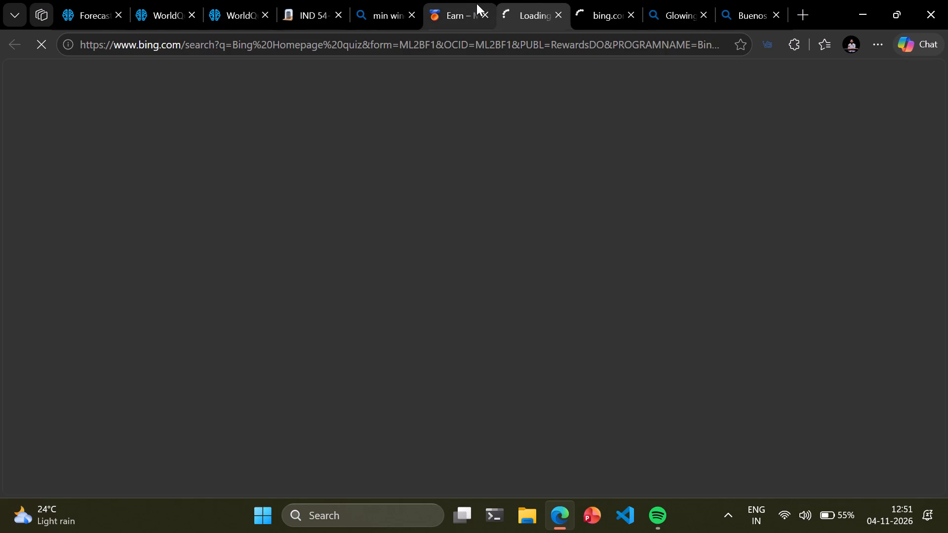
{"action": "left_click", "coordinate": [277, 292]}
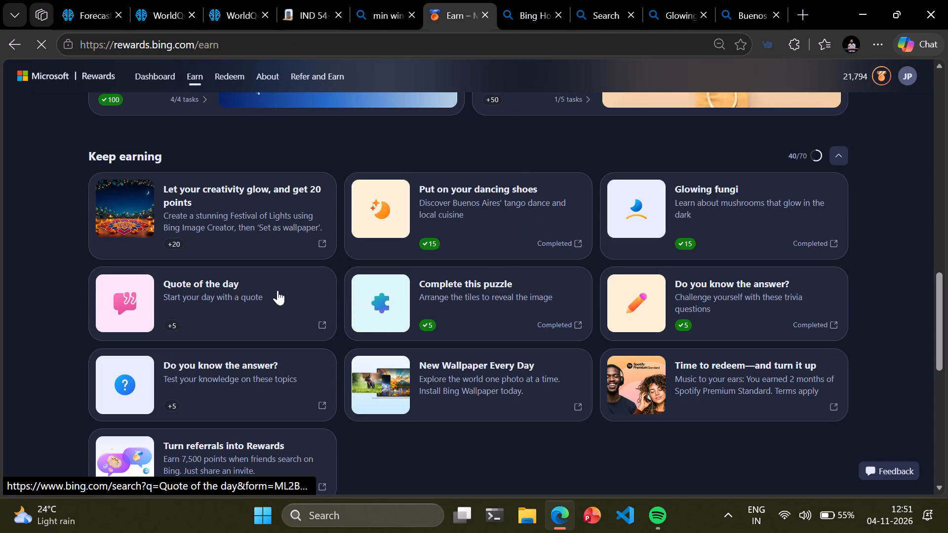
{"action": "left_click", "coordinate": [276, 290]}
{"action": "left_click", "coordinate": [426, 0]}
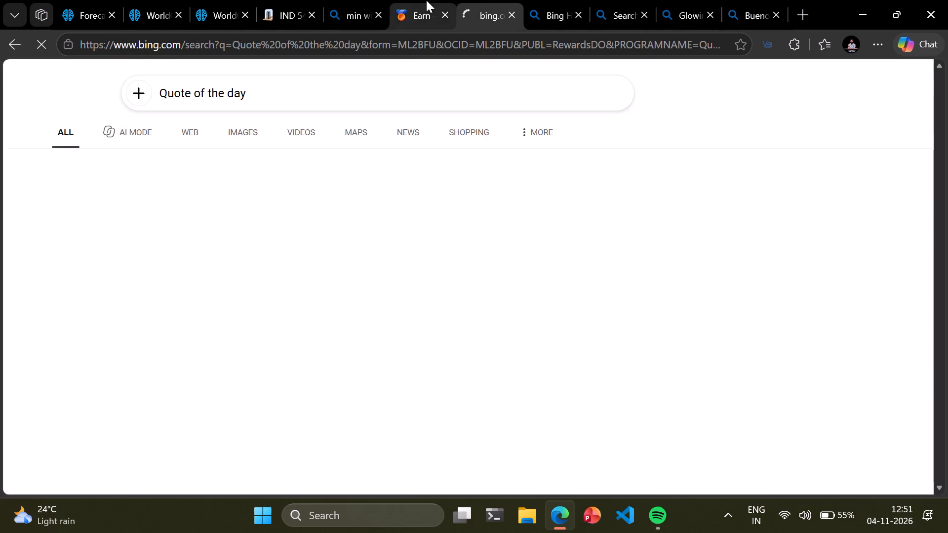
{"action": "scroll", "coordinate": [440, 344], "scroll_direction": "down", "scroll_amount": 1}
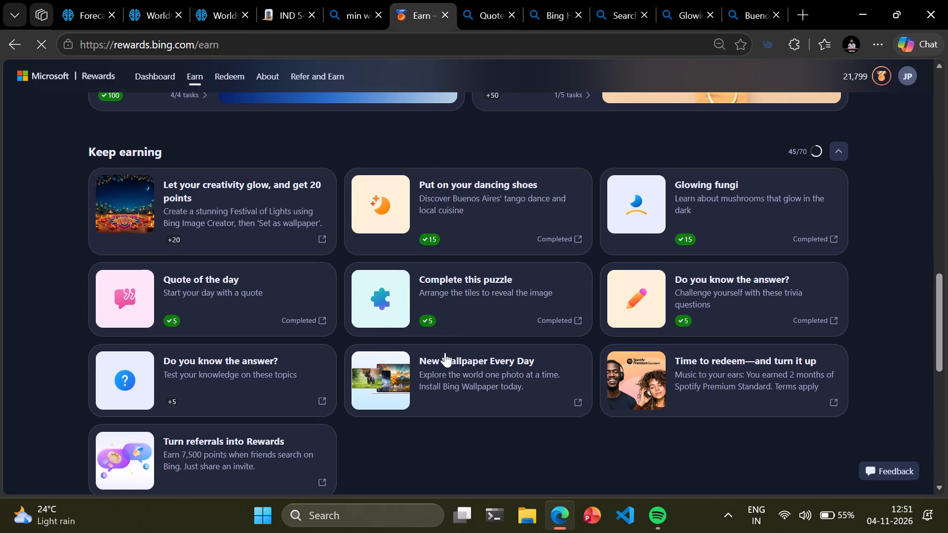
{"action": "scroll", "coordinate": [445, 352], "scroll_direction": "down", "scroll_amount": 1}
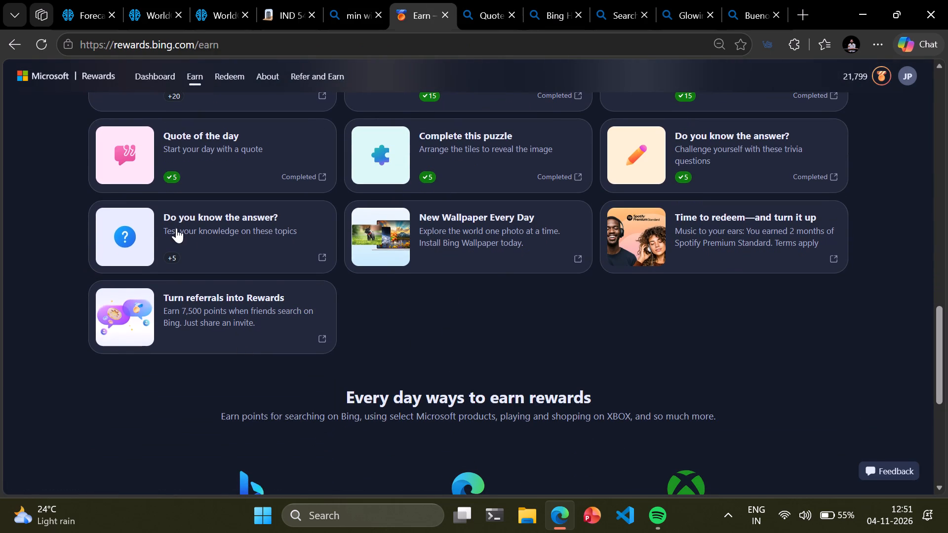
{"action": "left_click", "coordinate": [193, 231]}
{"action": "left_click", "coordinate": [404, 0]}
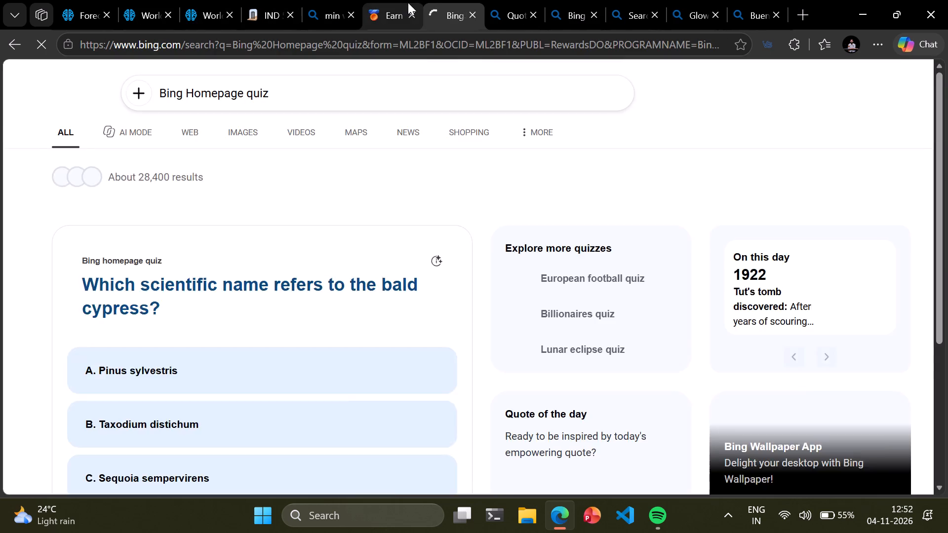
Review the points breakdown for today's points on the Earn page, and close it.
{"action": "scroll", "coordinate": [452, 262], "scroll_direction": "up", "scroll_amount": 5}
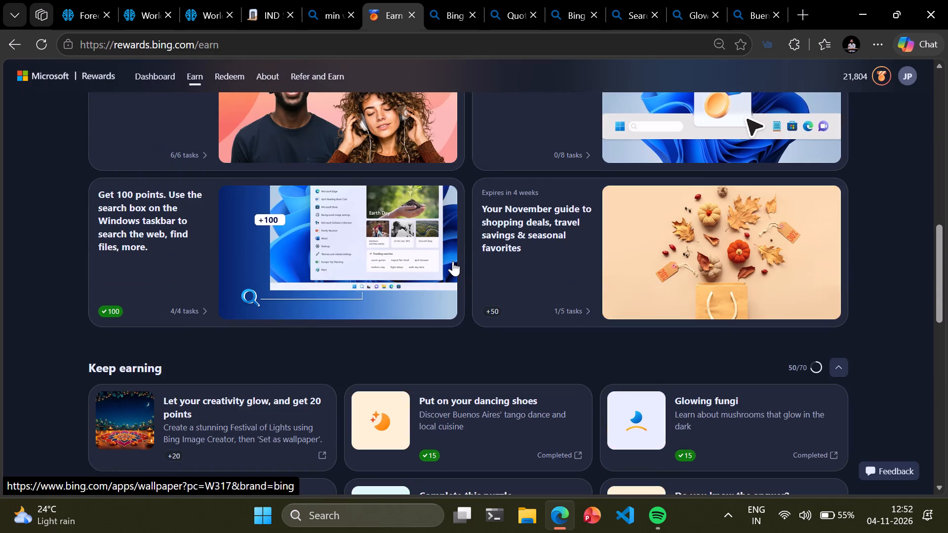
{"action": "scroll", "coordinate": [453, 261], "scroll_direction": "up", "scroll_amount": 8}
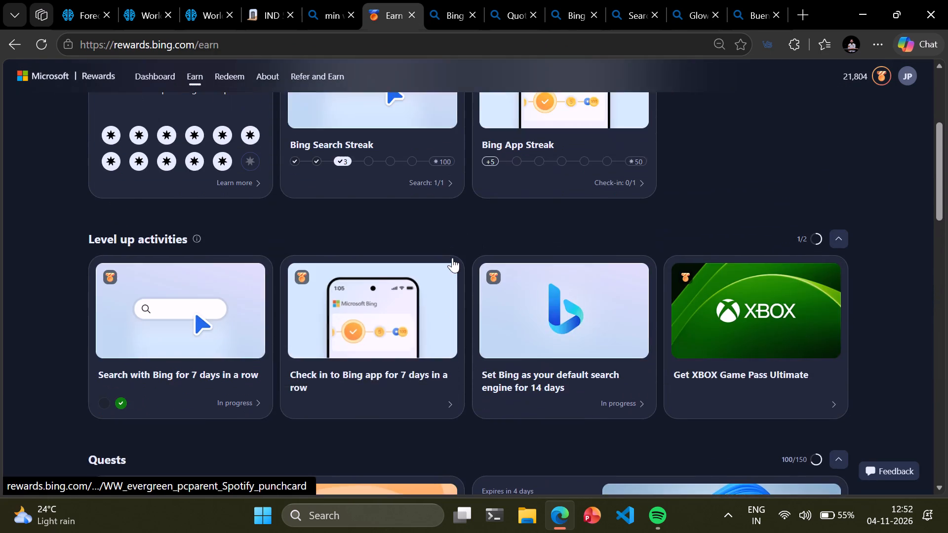
{"action": "scroll", "coordinate": [452, 258], "scroll_direction": "up", "scroll_amount": 3}
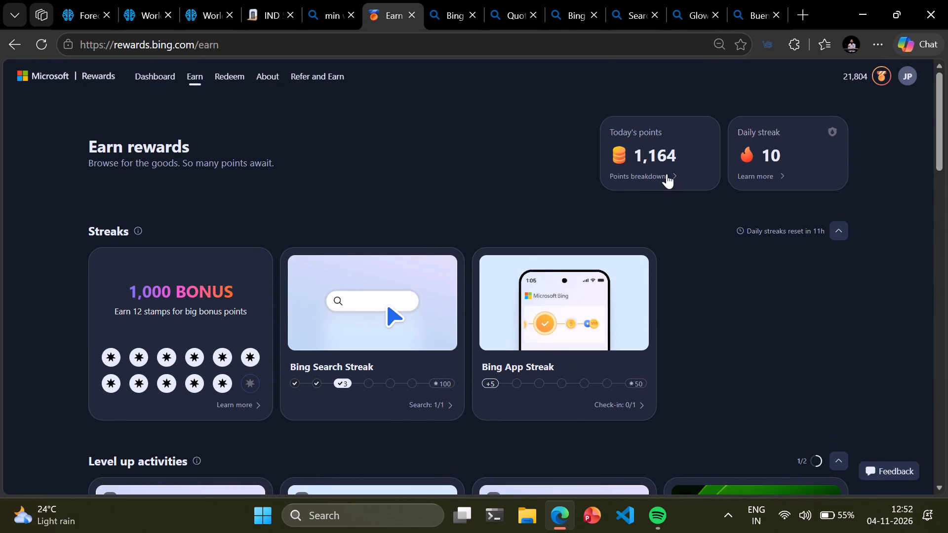
{"action": "left_click", "coordinate": [647, 184]}
{"action": "scroll", "coordinate": [838, 256], "scroll_direction": "down", "scroll_amount": 1}
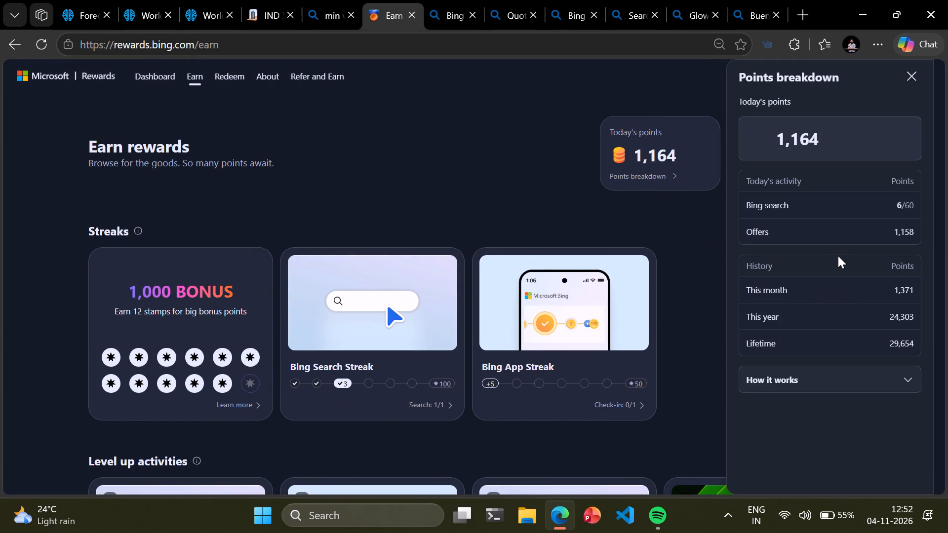
{"action": "scroll", "coordinate": [838, 256], "scroll_direction": "down", "scroll_amount": 4}
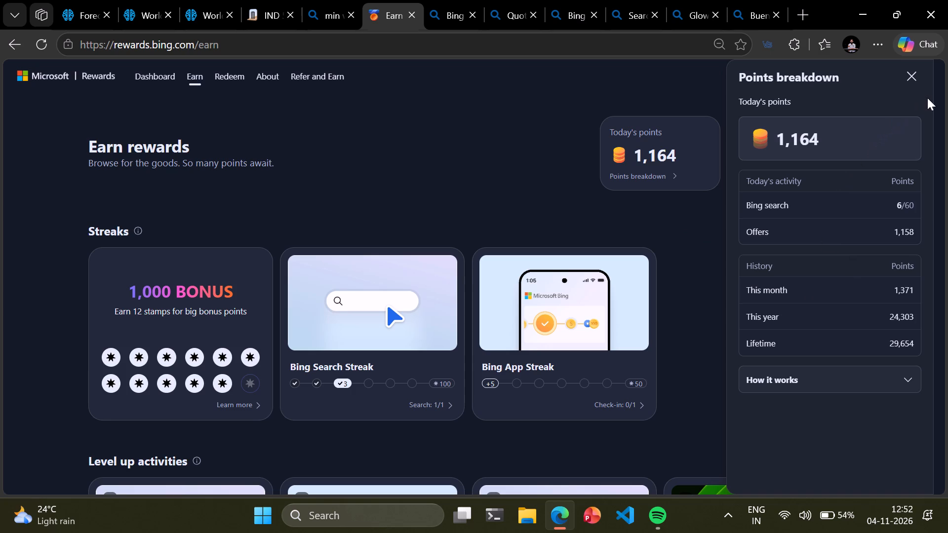
{"action": "left_click", "coordinate": [907, 78]}
Look through the Quests and remaining earning activities on the Earn page.
{"action": "scroll", "coordinate": [508, 313], "scroll_direction": "down", "scroll_amount": 1}
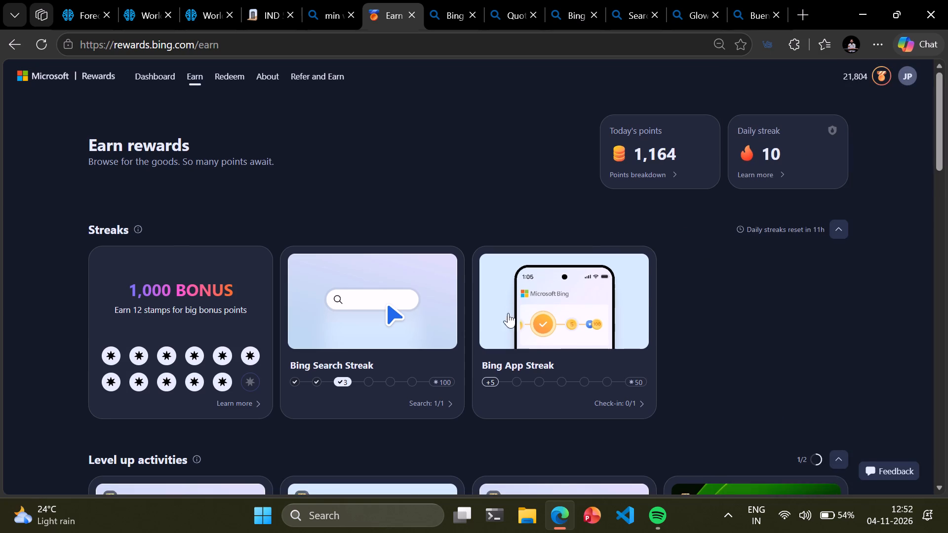
{"action": "scroll", "coordinate": [502, 310], "scroll_direction": "down", "scroll_amount": 6}
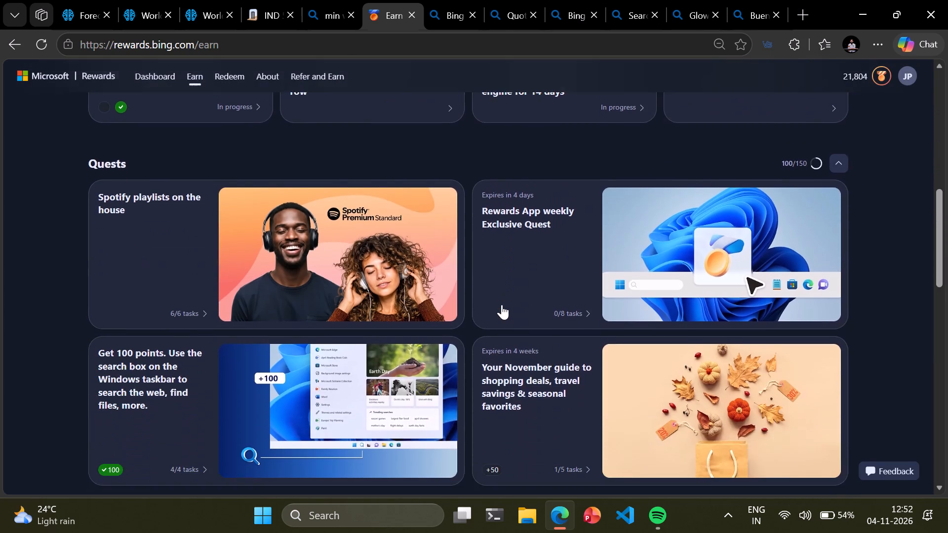
{"action": "scroll", "coordinate": [502, 305], "scroll_direction": "down", "scroll_amount": 7}
{"action": "scroll", "coordinate": [502, 296], "scroll_direction": "up", "scroll_amount": 6}
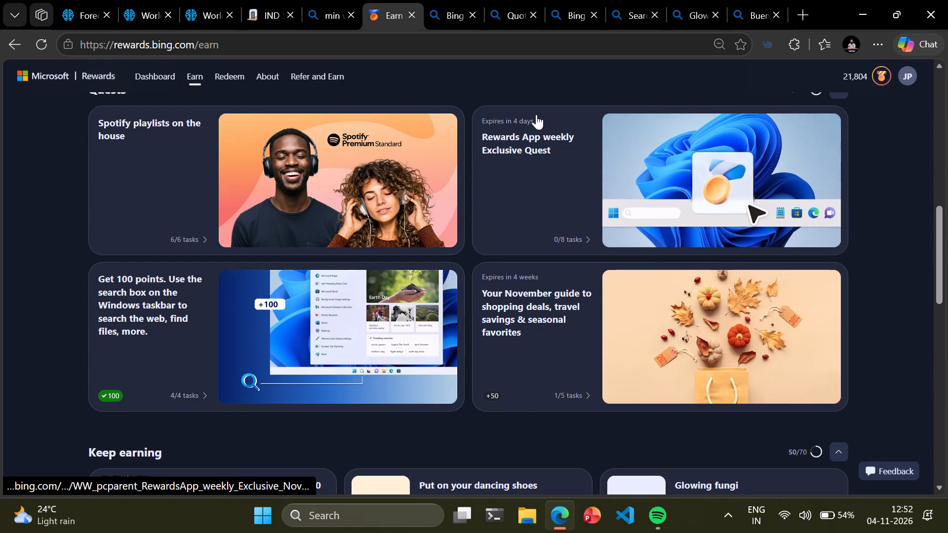
Return to the CREX match page and check how many runs India still needs.
{"action": "left_click", "coordinate": [261, 0]}
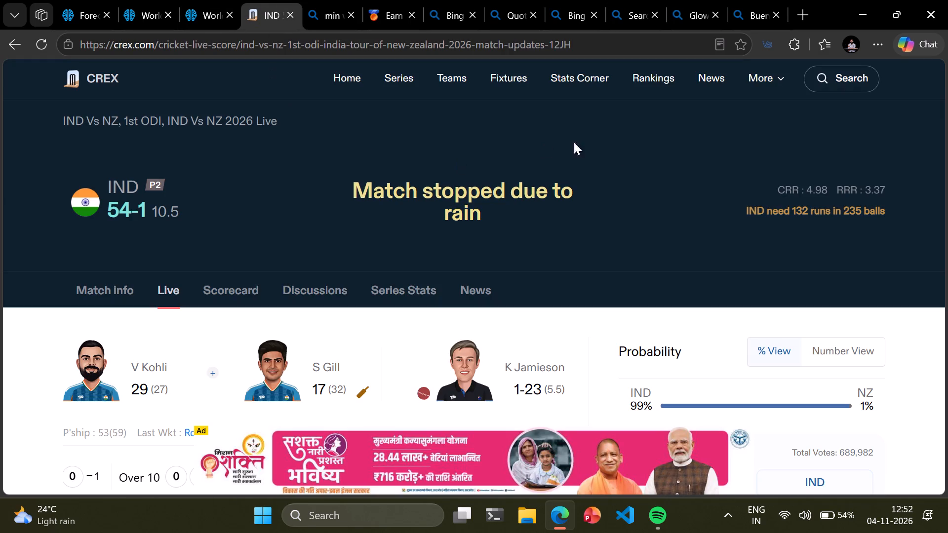
{"action": "left_click_drag", "start_coordinate": [712, 206], "coordinate": [837, 207]}
{"action": "left_click", "coordinate": [804, 238]}
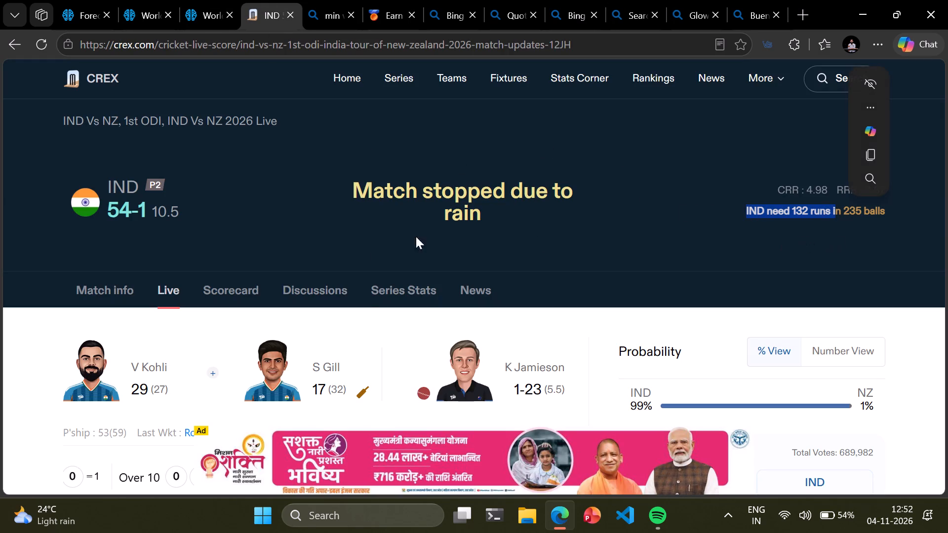
{"action": "left_click", "coordinate": [698, 234]}
{"action": "left_click_drag", "start_coordinate": [795, 213], "coordinate": [811, 211]}
{"action": "left_click", "coordinate": [797, 239]}
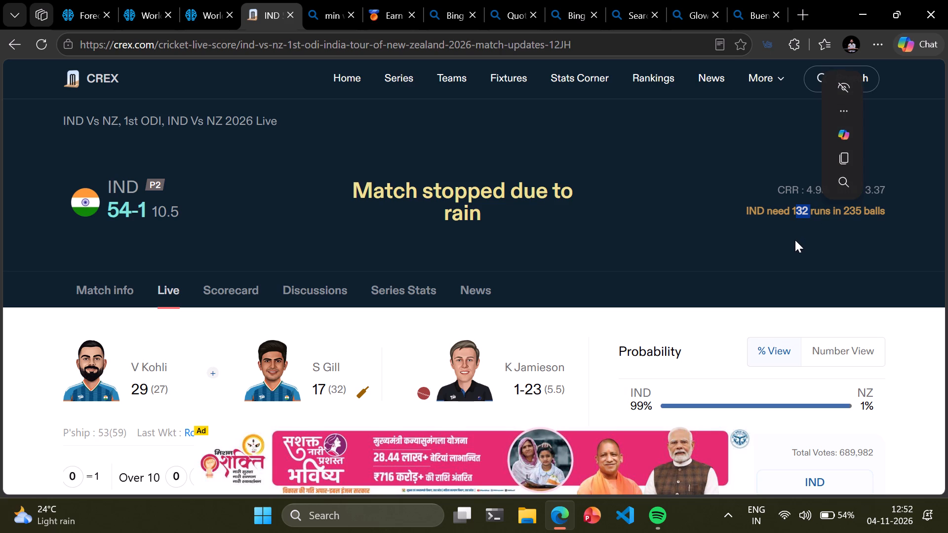
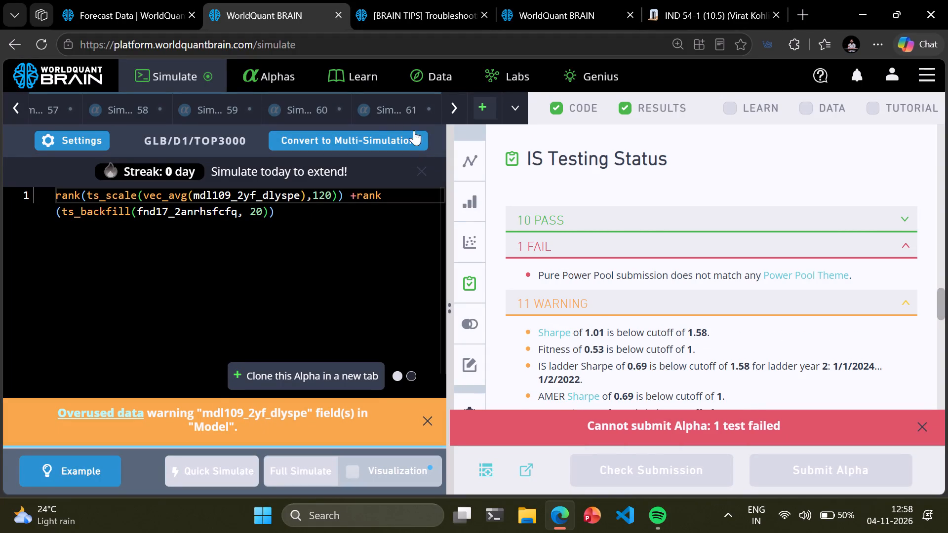
Run full simulations of the alphas in Simulation 61, Simulation 60 and Simulation 59, in that order.
{"action": "left_click", "coordinate": [401, 113]}
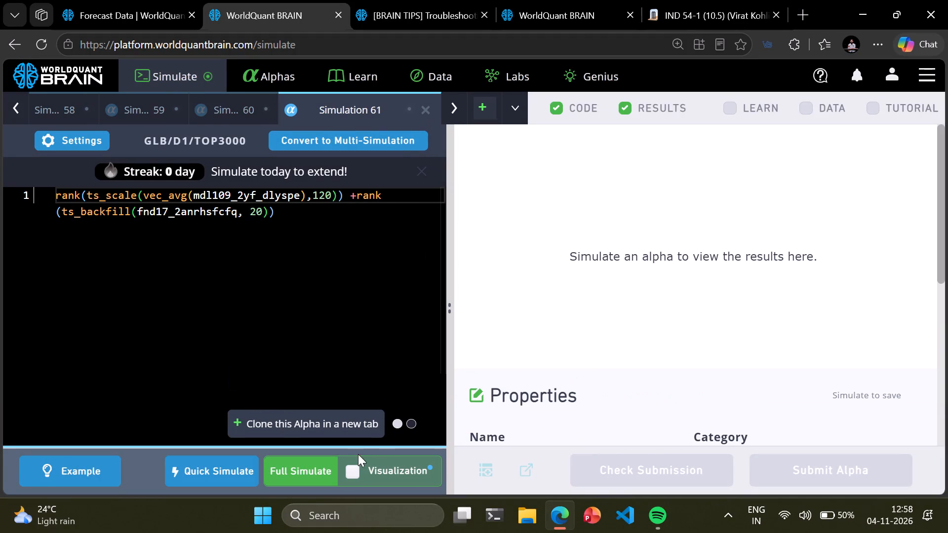
{"action": "left_click", "coordinate": [320, 473]}
{"action": "left_click", "coordinate": [212, 108]}
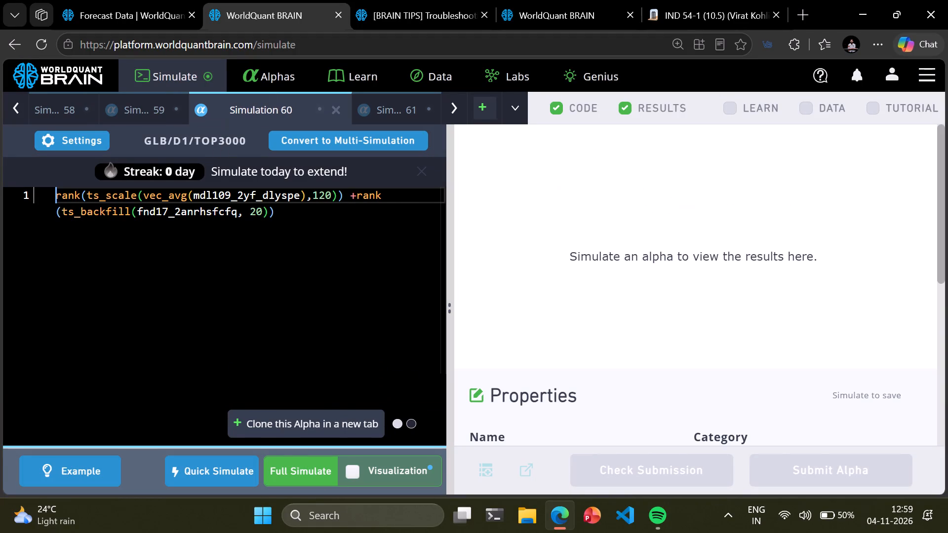
{"action": "left_click", "coordinate": [288, 473]}
{"action": "left_click", "coordinate": [142, 109]}
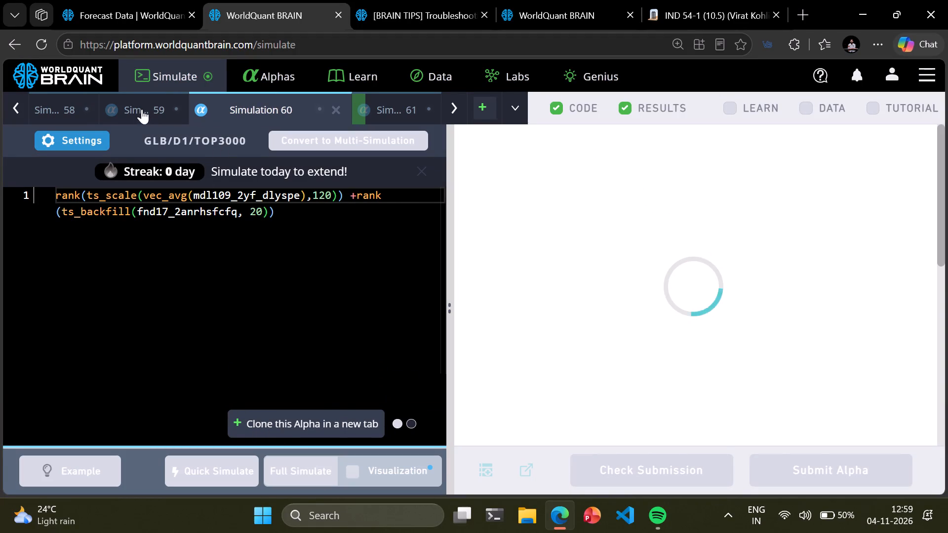
{"action": "left_click", "coordinate": [295, 473]}
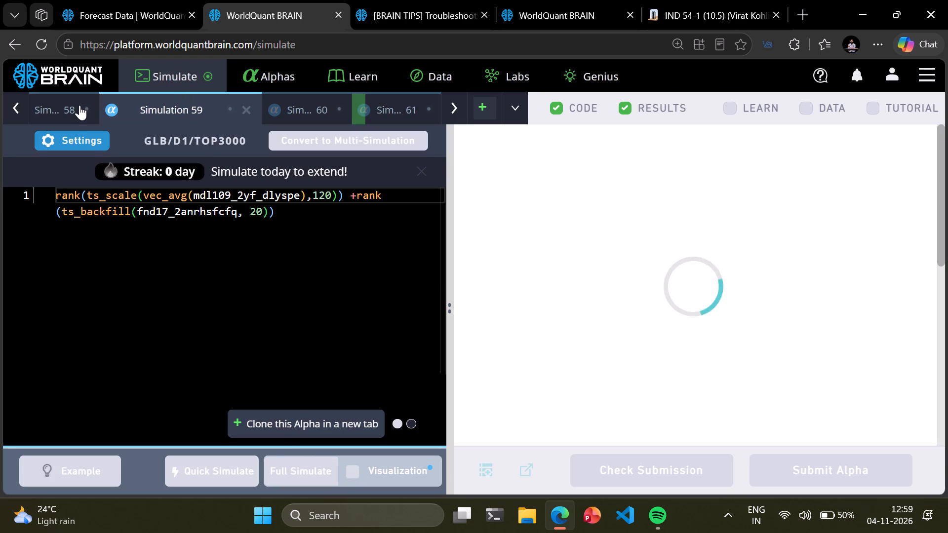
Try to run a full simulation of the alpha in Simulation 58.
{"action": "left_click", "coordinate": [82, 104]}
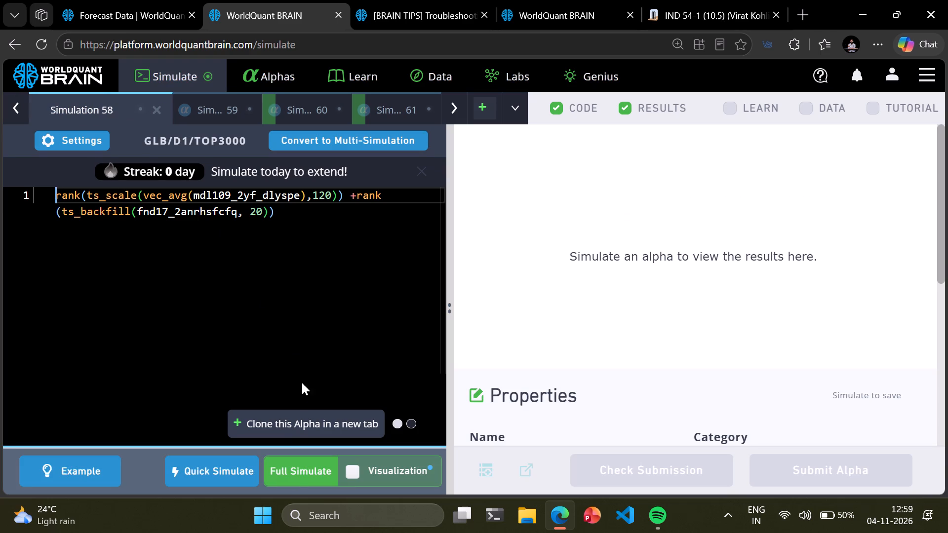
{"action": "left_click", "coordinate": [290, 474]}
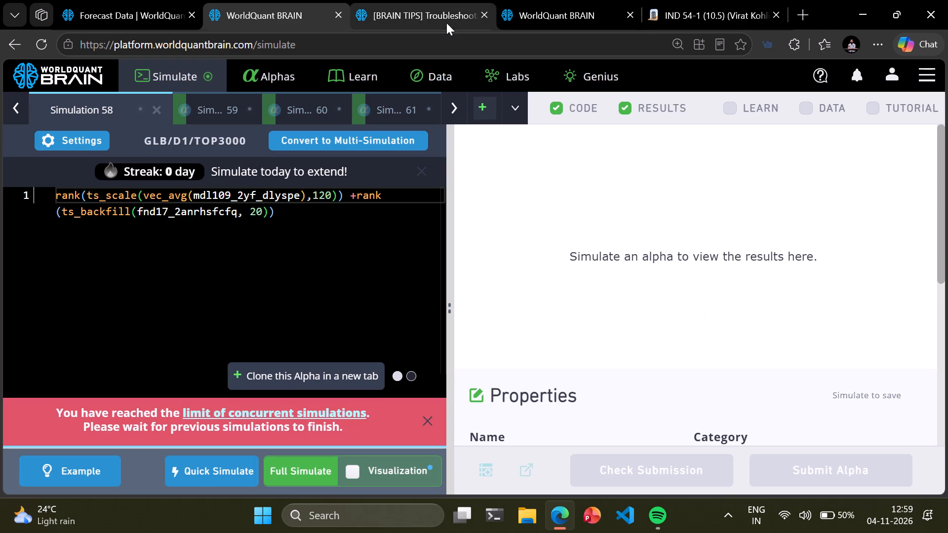
Switch to Spotify, expand the Now Playing view, and pause the Raw Talks podcast episode.
{"action": "left_click", "coordinate": [667, 519]}
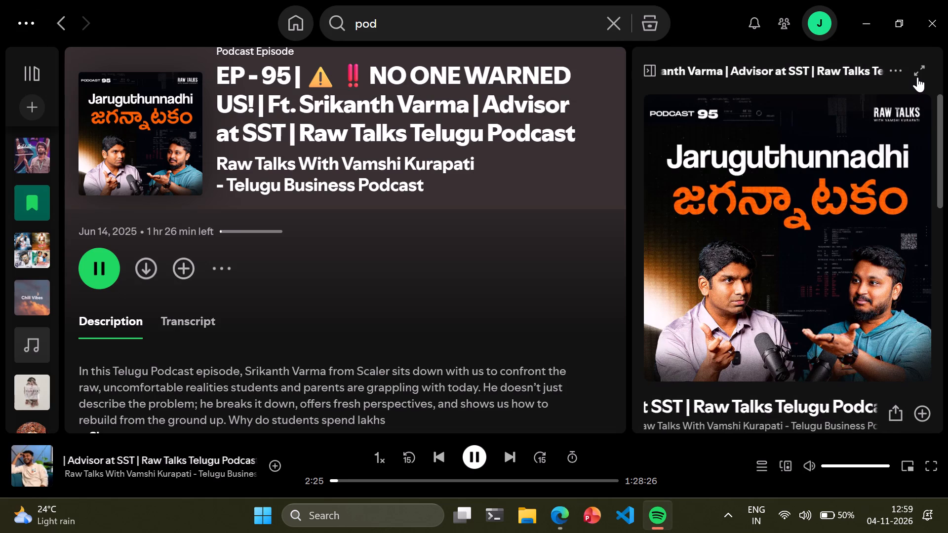
{"action": "left_click", "coordinate": [917, 77]}
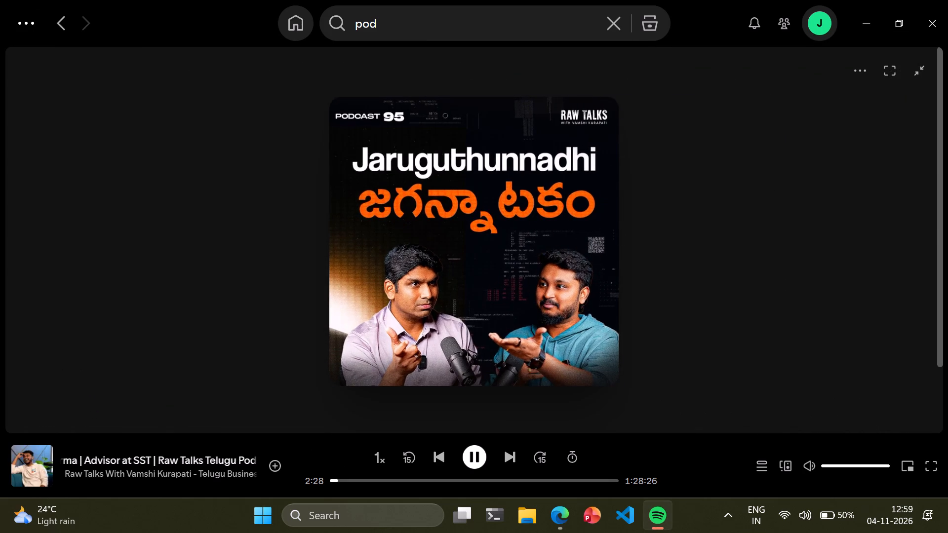
{"action": "left_click", "coordinate": [471, 459]}
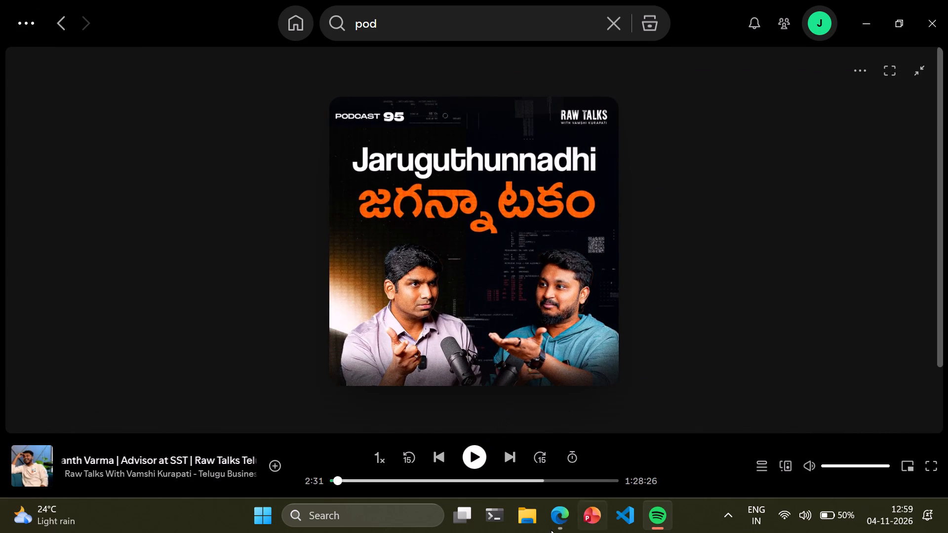
Return to the BRAIN Simulate page in Edge and dismiss the simulation streak message.
{"action": "left_click", "coordinate": [548, 522]}
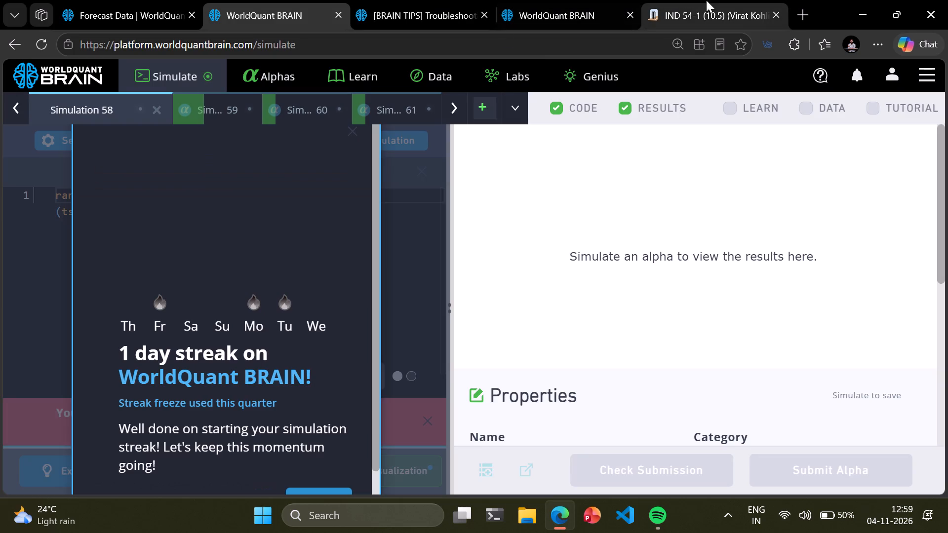
{"action": "scroll", "coordinate": [391, 286], "scroll_direction": "down", "scroll_amount": 3}
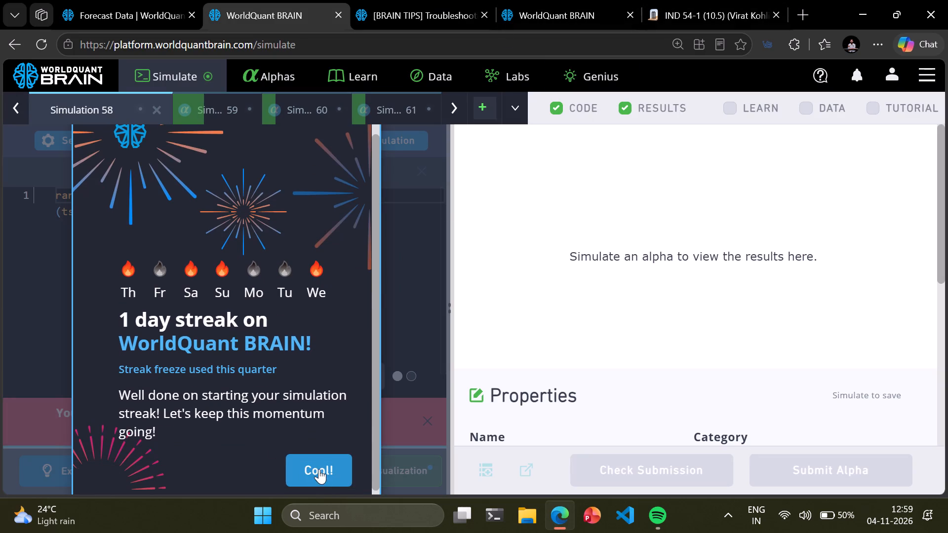
{"action": "left_click", "coordinate": [319, 469]}
Check the current status of the IND vs NZ 1st ODI on the CREX match page.
{"action": "left_click", "coordinate": [690, 0]}
{"action": "left_click", "coordinate": [529, 260]}
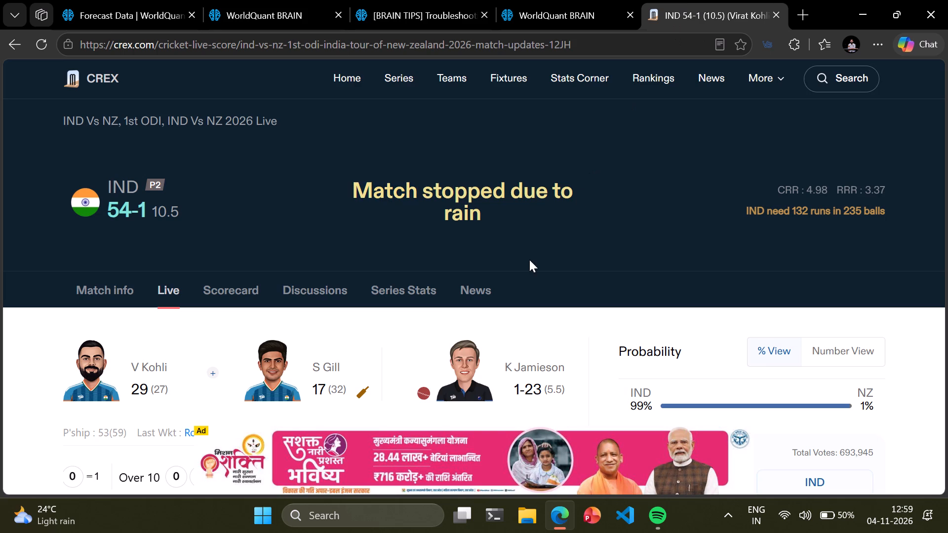
{"action": "left_click_drag", "start_coordinate": [384, 176], "coordinate": [512, 233]}
{"action": "left_click", "coordinate": [503, 258]}
{"action": "left_click", "coordinate": [606, 245]}
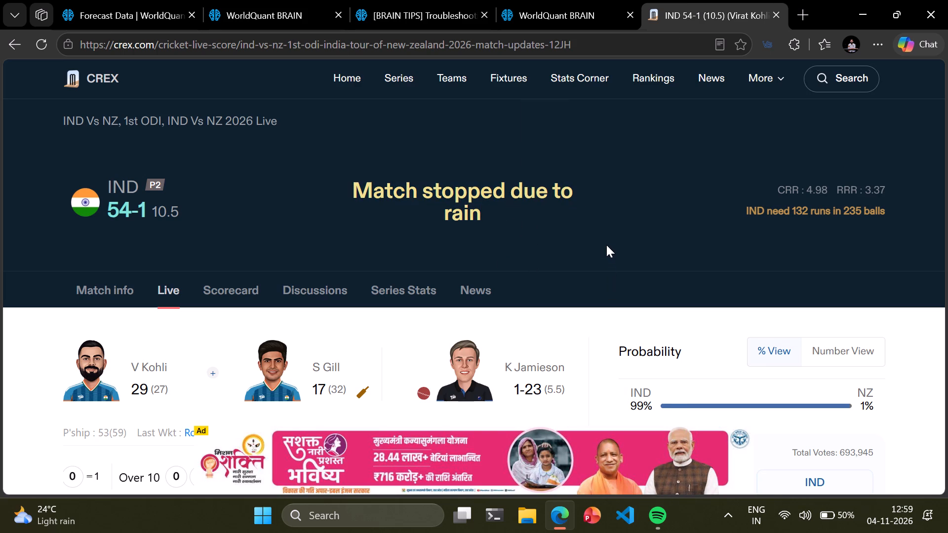
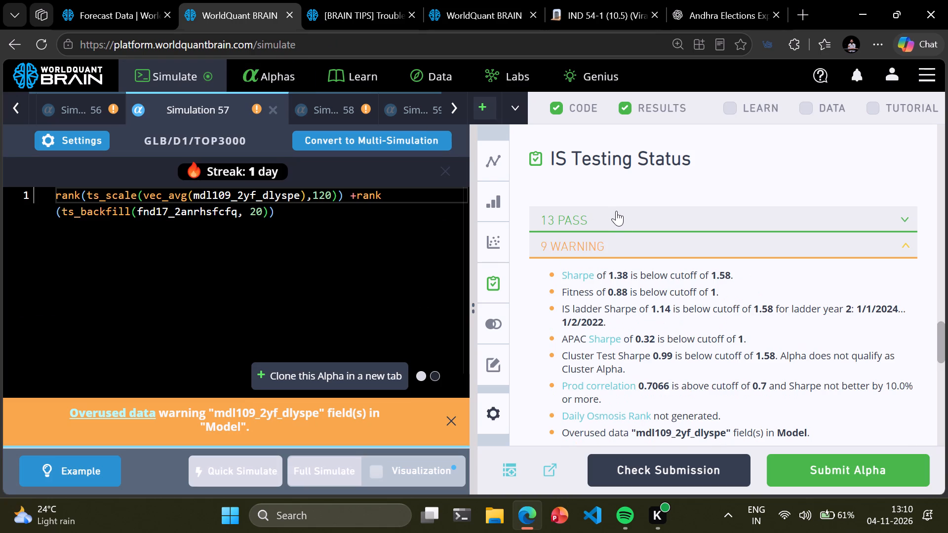
{"action": "left_click", "coordinate": [606, 219]}
{"action": "left_click", "coordinate": [606, 218]}
{"action": "left_click", "coordinate": [604, 245]}
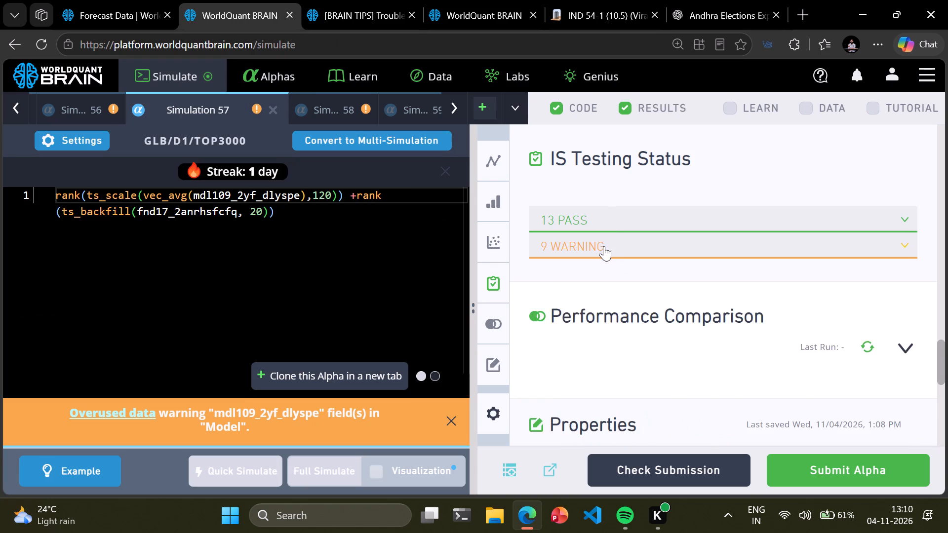
{"action": "left_click", "coordinate": [604, 244]}
{"action": "left_click", "coordinate": [604, 244]}
{"action": "left_click", "coordinate": [83, 114]}
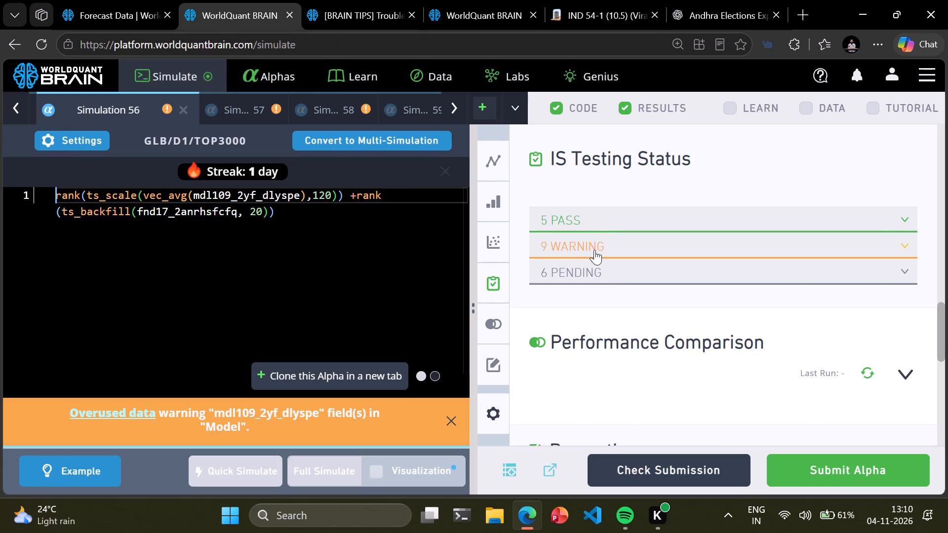
{"action": "left_click", "coordinate": [590, 243]}
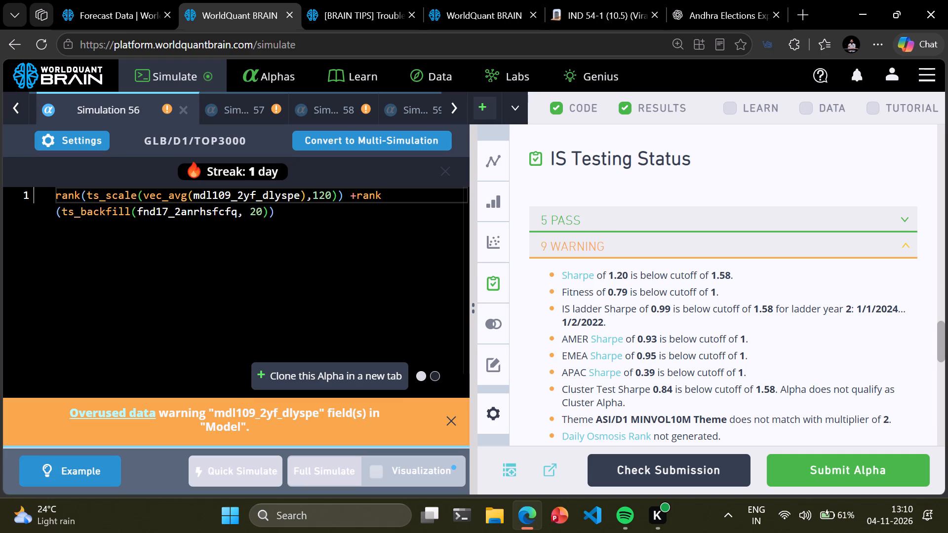
Examine the IS Testing Status of Simulations 54, 53 and 52, checking the passed tests and warnings.
{"action": "left_click", "coordinate": [19, 106]}
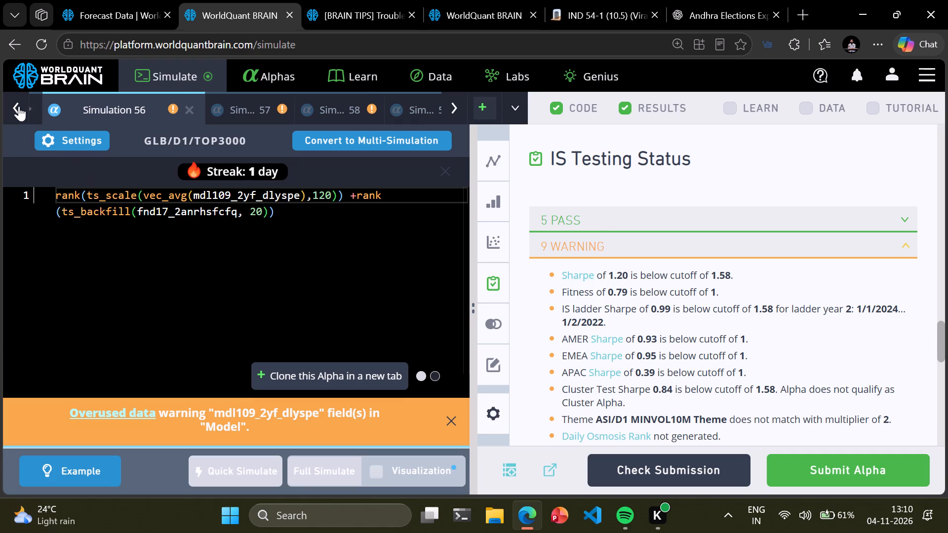
{"action": "left_click", "coordinate": [113, 105]}
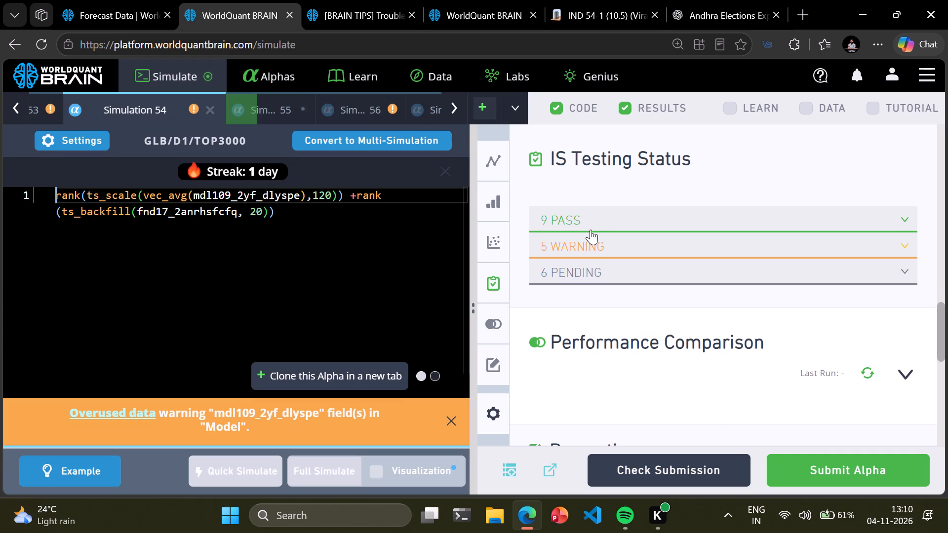
{"action": "left_click", "coordinate": [589, 246]}
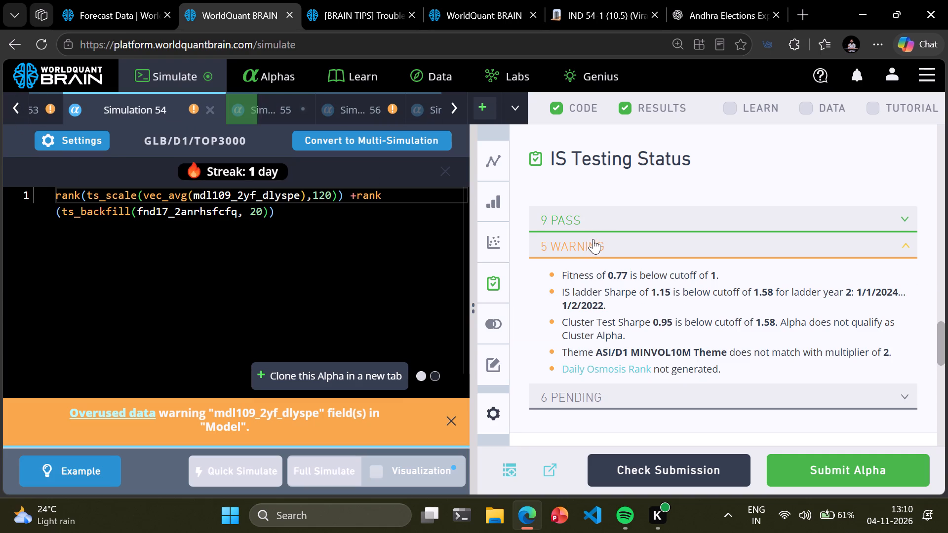
{"action": "left_click", "coordinate": [588, 225]}
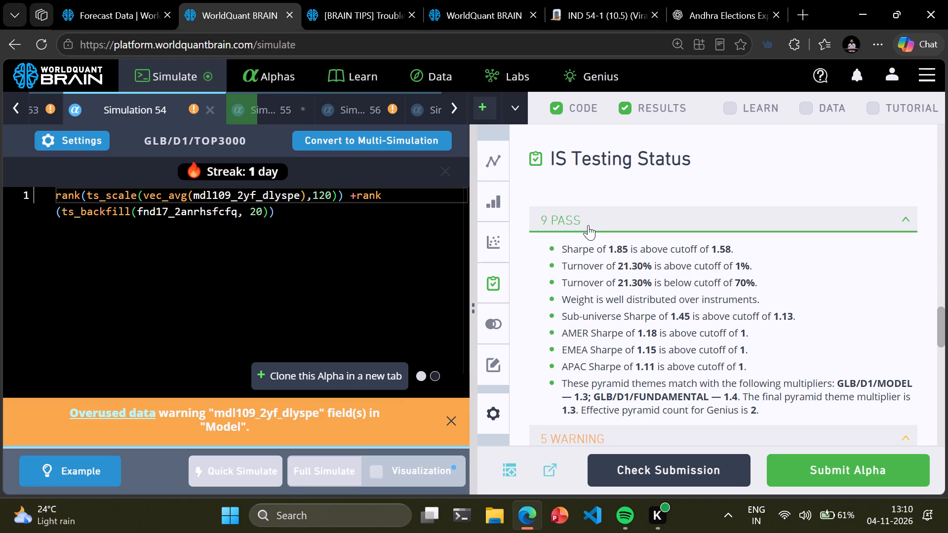
{"action": "left_click", "coordinate": [15, 114]}
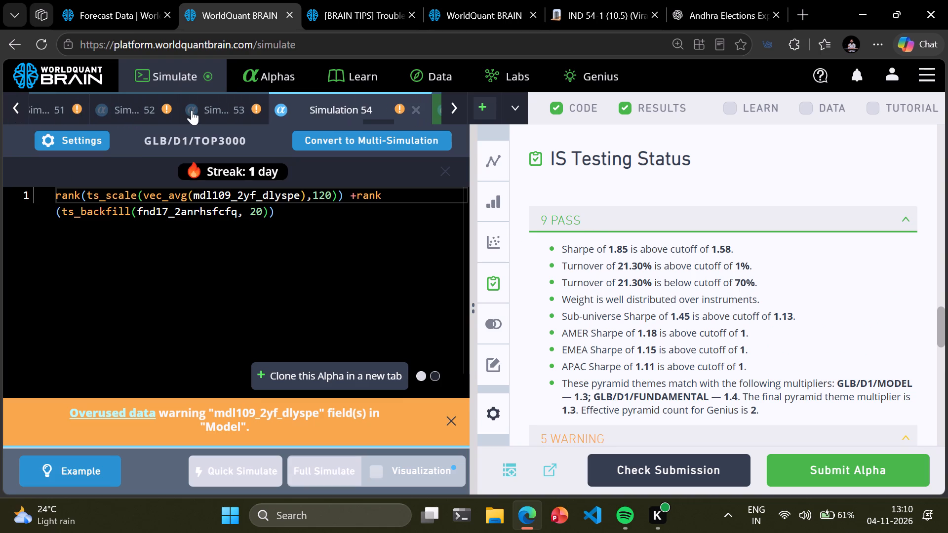
{"action": "left_click", "coordinate": [193, 110]}
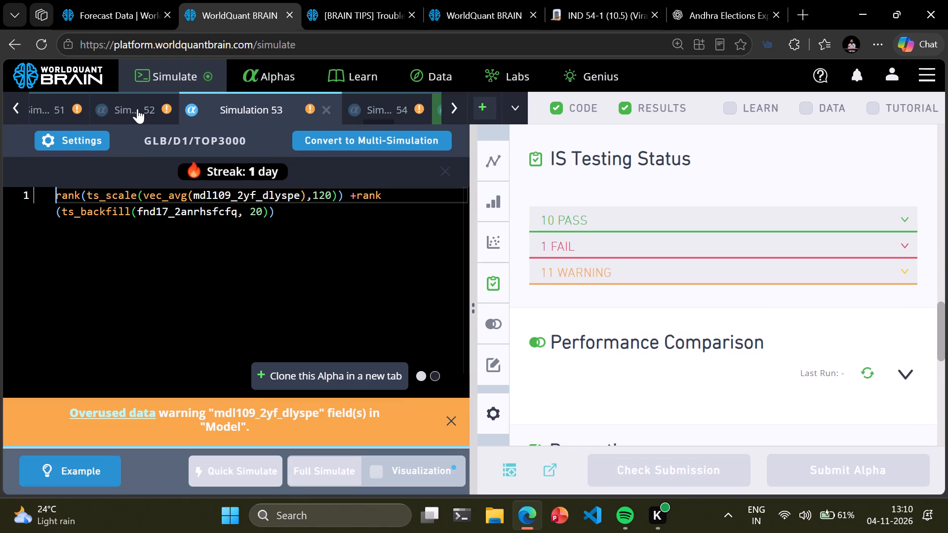
{"action": "left_click", "coordinate": [137, 109]}
{"action": "left_click", "coordinate": [561, 238]}
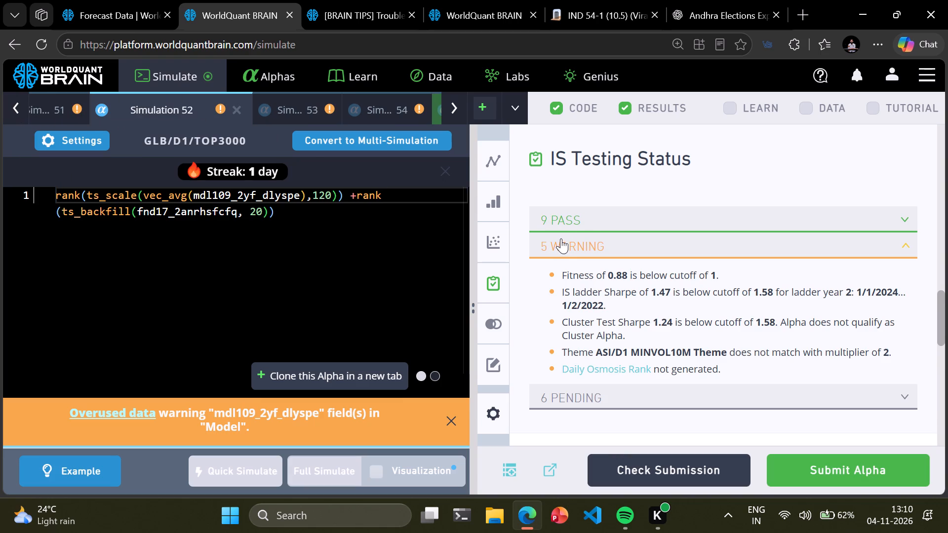
{"action": "left_click", "coordinate": [571, 224]}
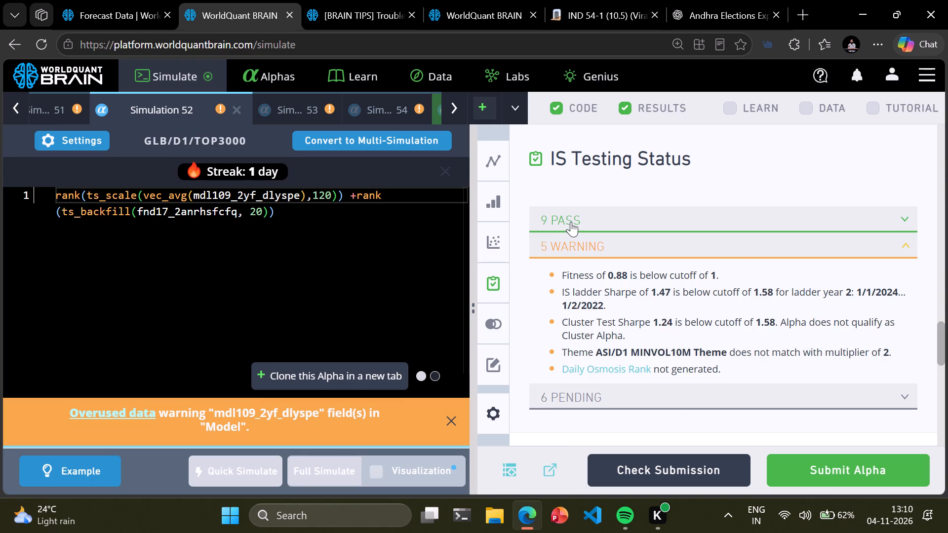
{"action": "left_click", "coordinate": [571, 221]}
Check the IS Testing Status passes and warnings of Simulation 51.
{"action": "left_click", "coordinate": [47, 102]}
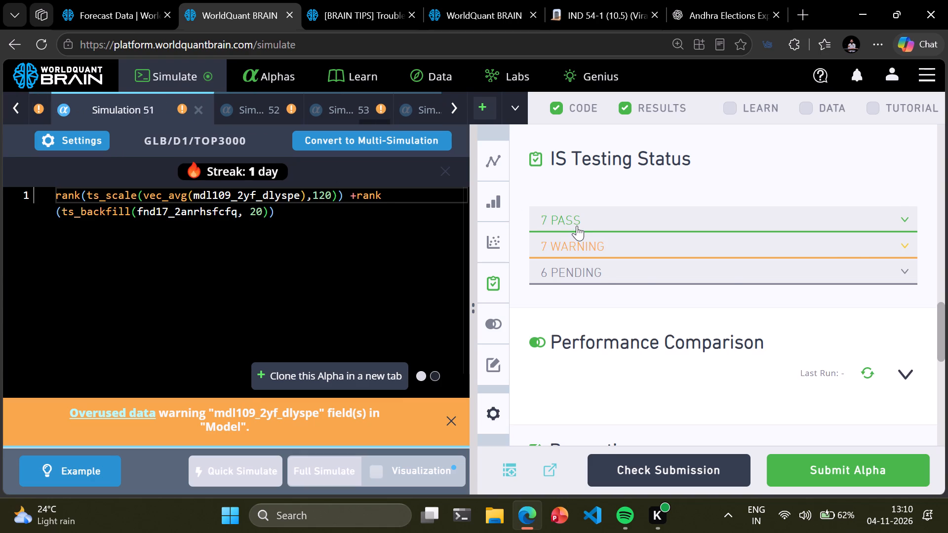
{"action": "left_click", "coordinate": [570, 219]}
{"action": "left_click", "coordinate": [558, 222]}
{"action": "left_click", "coordinate": [565, 235]}
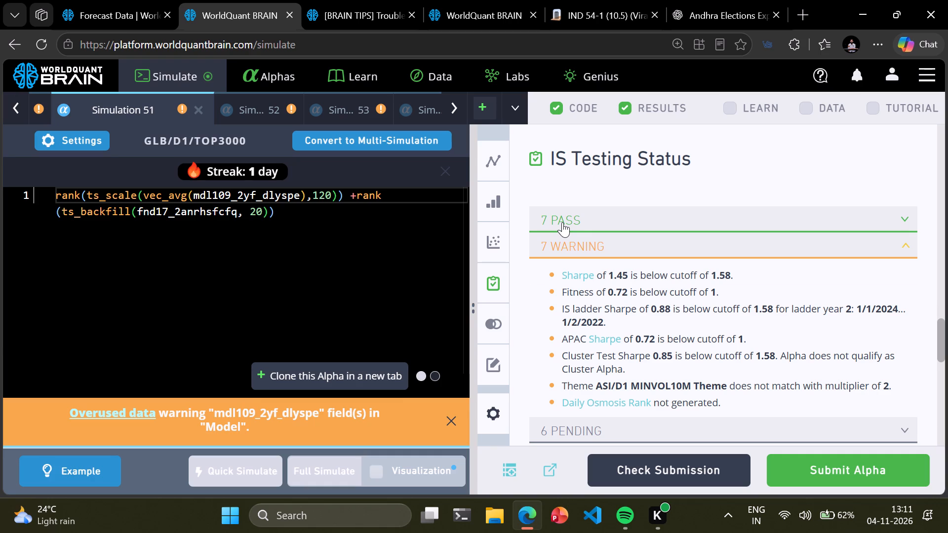
Insert Simulation 51's Power Pool description template and fill Idea and Rationale for data used with the copied "In order to submit this alpha" notice sentence.
{"action": "scroll", "coordinate": [640, 281], "scroll_direction": "down", "scroll_amount": 7}
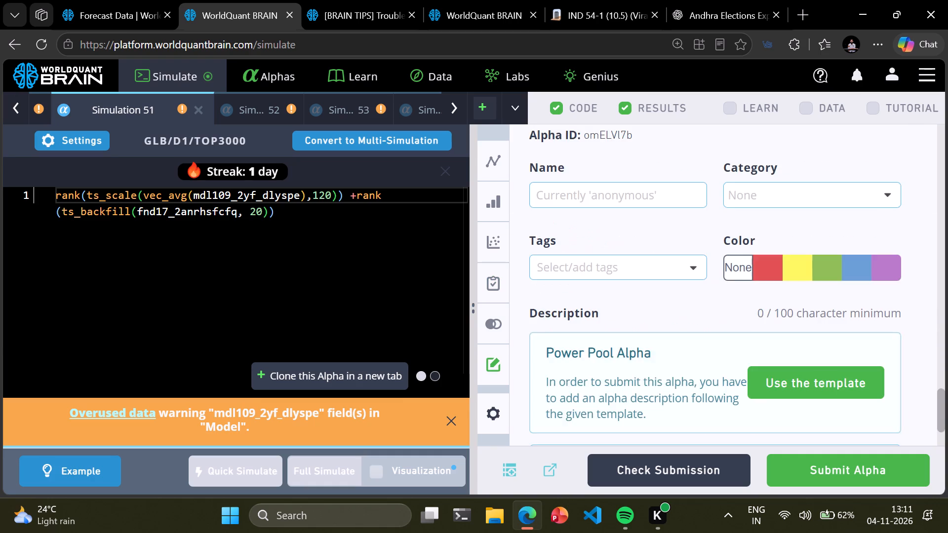
{"action": "scroll", "coordinate": [649, 272], "scroll_direction": "down", "scroll_amount": 5}
{"action": "left_click", "coordinate": [759, 293]}
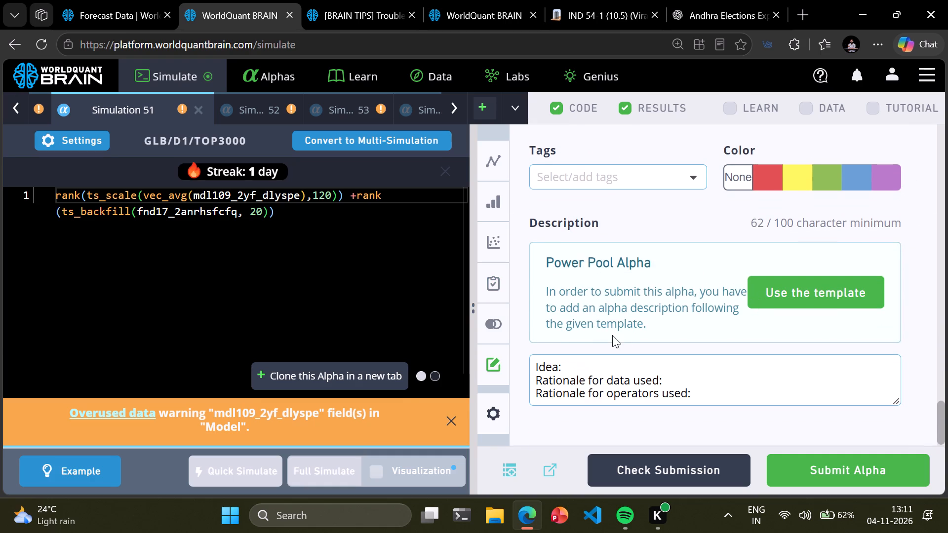
{"action": "left_click_drag", "start_coordinate": [653, 325], "coordinate": [542, 295]}
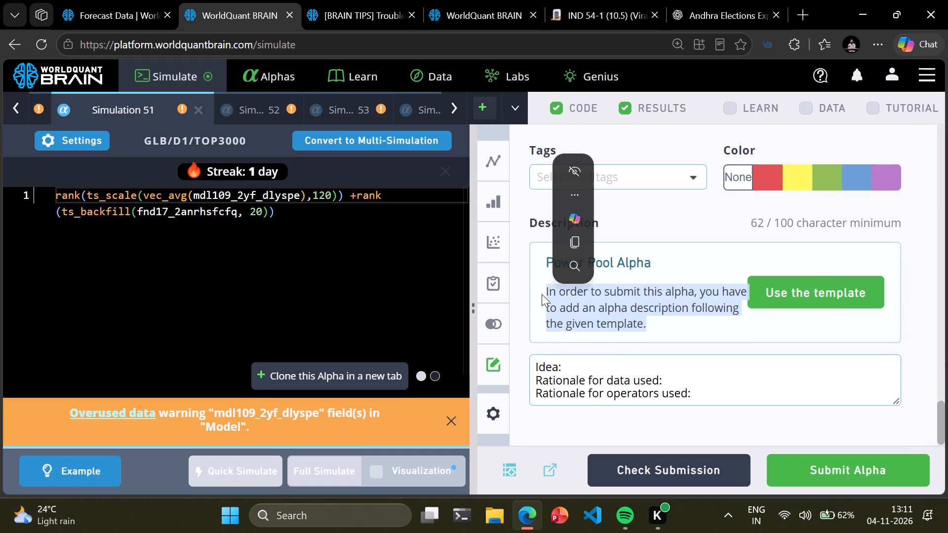
{"action": "key", "text": "ctrl+c"}
{"action": "left_click", "coordinate": [587, 368]}
{"action": "key", "text": "ctrl+v"}
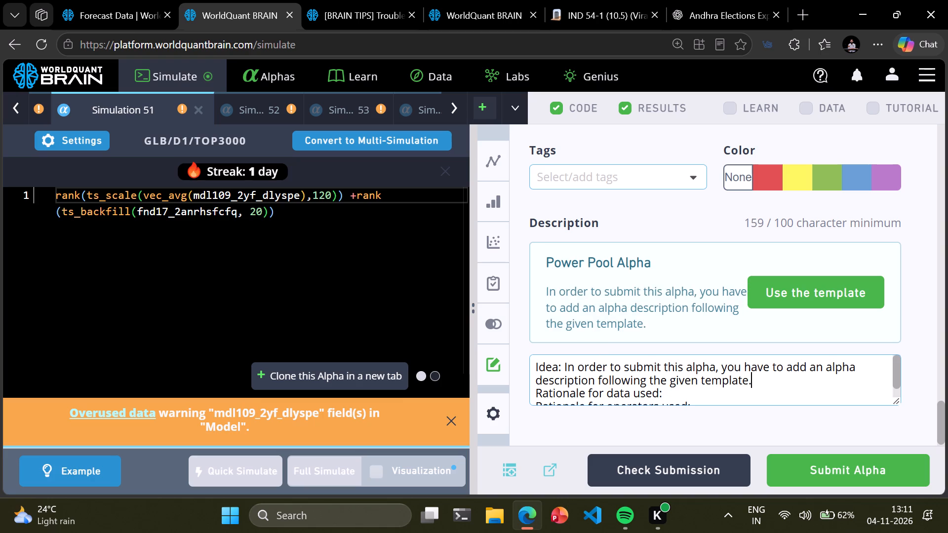
{"action": "left_click", "coordinate": [676, 393]}
{"action": "key", "text": "ctrl+v"}
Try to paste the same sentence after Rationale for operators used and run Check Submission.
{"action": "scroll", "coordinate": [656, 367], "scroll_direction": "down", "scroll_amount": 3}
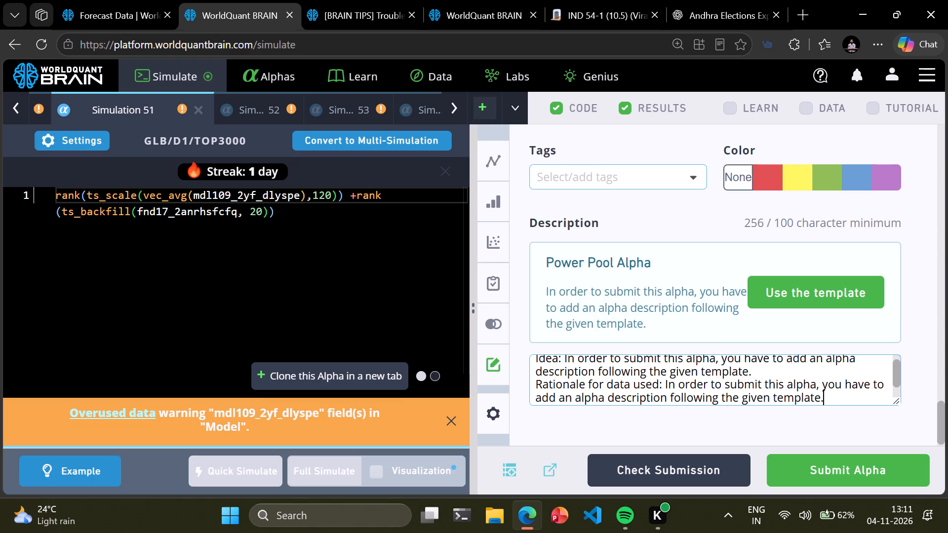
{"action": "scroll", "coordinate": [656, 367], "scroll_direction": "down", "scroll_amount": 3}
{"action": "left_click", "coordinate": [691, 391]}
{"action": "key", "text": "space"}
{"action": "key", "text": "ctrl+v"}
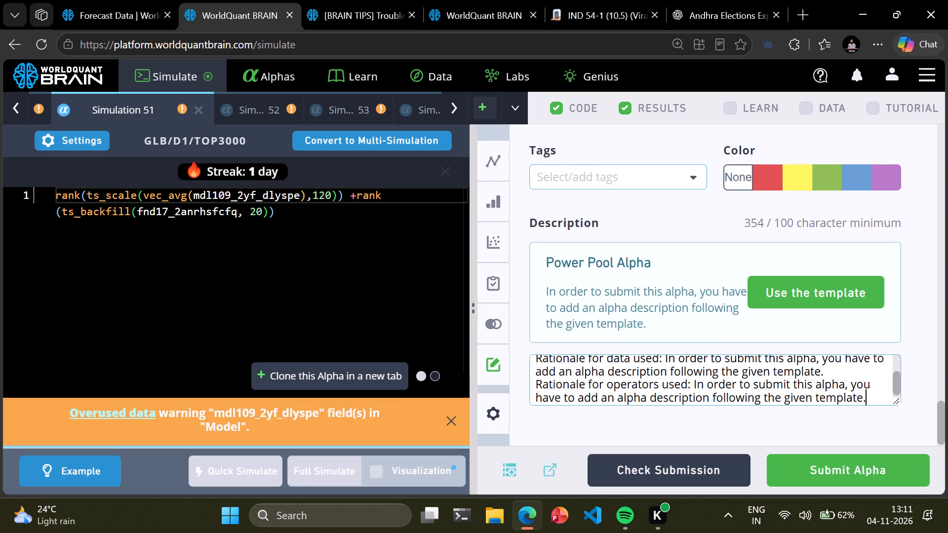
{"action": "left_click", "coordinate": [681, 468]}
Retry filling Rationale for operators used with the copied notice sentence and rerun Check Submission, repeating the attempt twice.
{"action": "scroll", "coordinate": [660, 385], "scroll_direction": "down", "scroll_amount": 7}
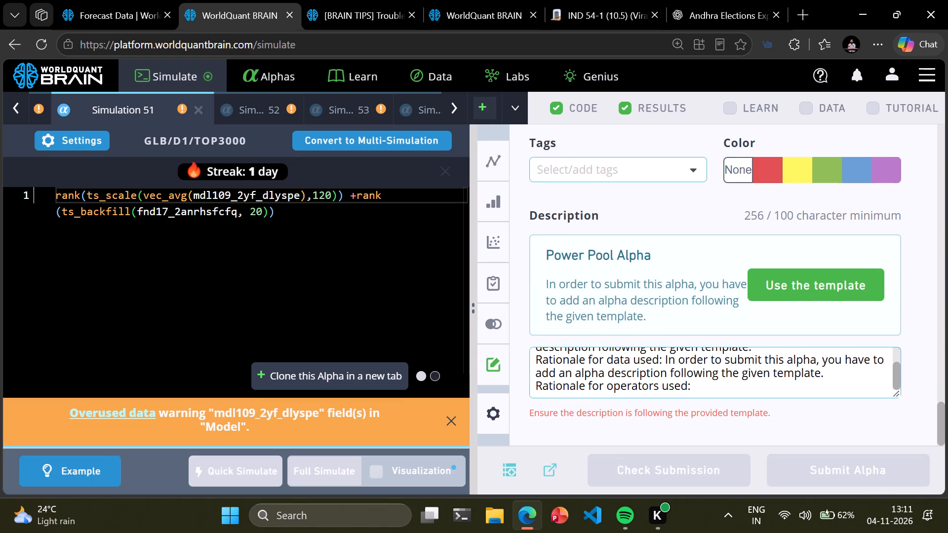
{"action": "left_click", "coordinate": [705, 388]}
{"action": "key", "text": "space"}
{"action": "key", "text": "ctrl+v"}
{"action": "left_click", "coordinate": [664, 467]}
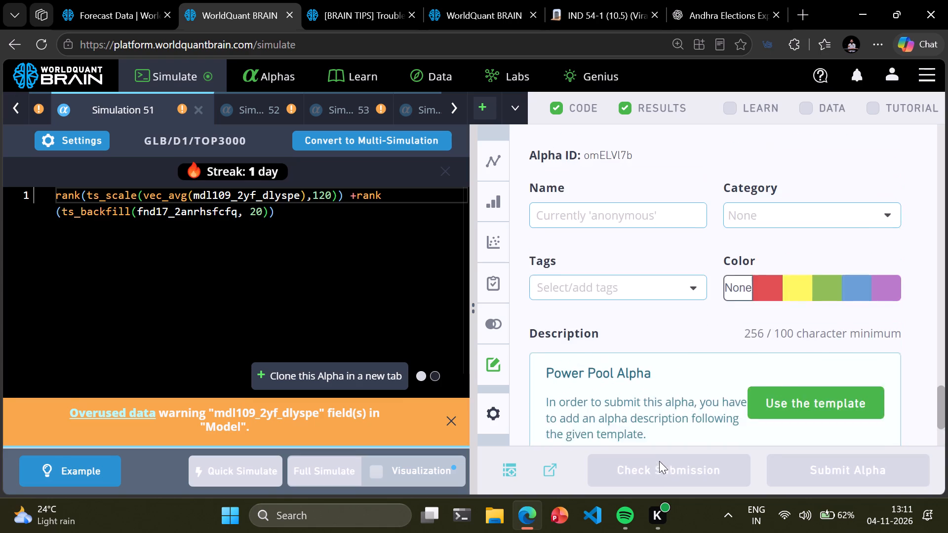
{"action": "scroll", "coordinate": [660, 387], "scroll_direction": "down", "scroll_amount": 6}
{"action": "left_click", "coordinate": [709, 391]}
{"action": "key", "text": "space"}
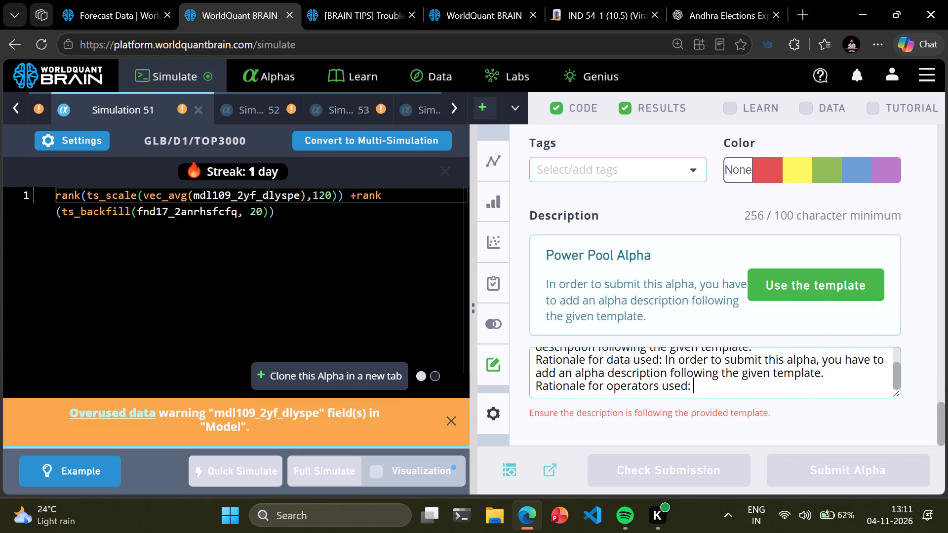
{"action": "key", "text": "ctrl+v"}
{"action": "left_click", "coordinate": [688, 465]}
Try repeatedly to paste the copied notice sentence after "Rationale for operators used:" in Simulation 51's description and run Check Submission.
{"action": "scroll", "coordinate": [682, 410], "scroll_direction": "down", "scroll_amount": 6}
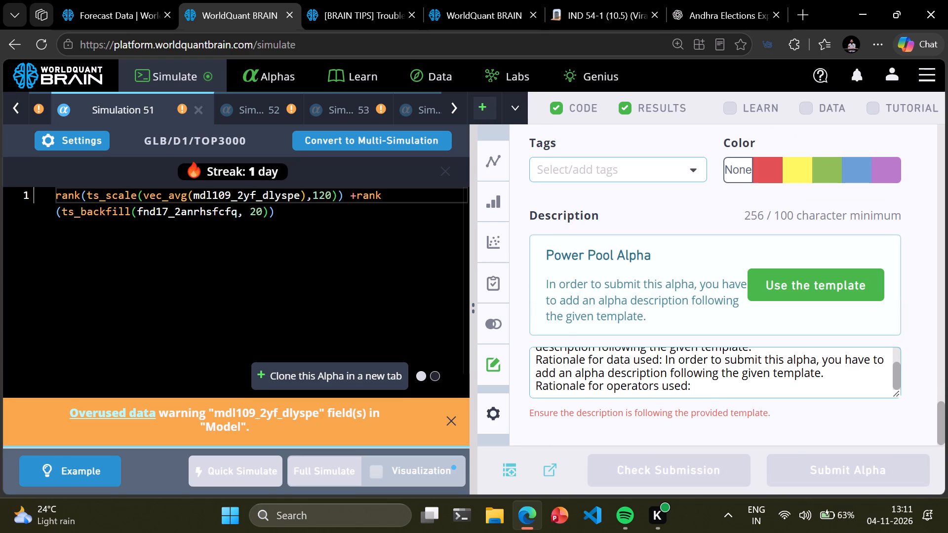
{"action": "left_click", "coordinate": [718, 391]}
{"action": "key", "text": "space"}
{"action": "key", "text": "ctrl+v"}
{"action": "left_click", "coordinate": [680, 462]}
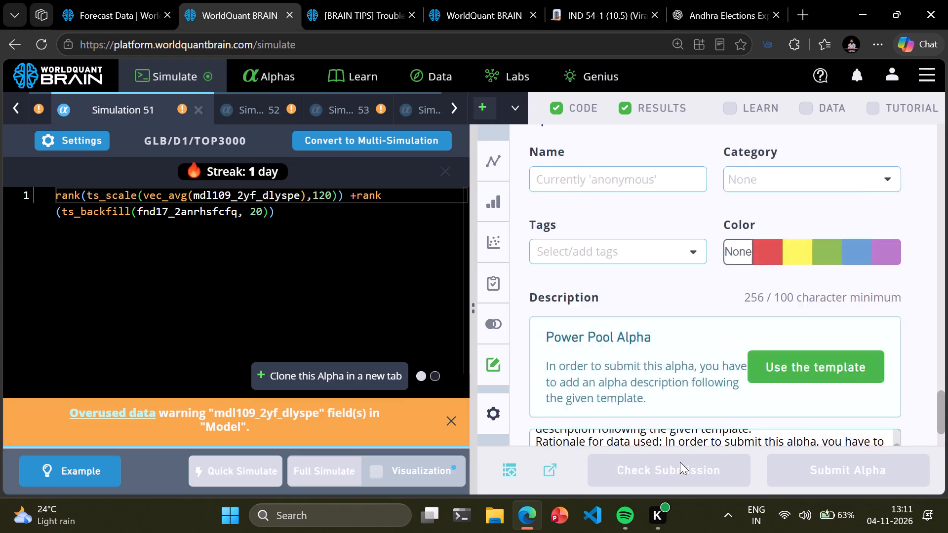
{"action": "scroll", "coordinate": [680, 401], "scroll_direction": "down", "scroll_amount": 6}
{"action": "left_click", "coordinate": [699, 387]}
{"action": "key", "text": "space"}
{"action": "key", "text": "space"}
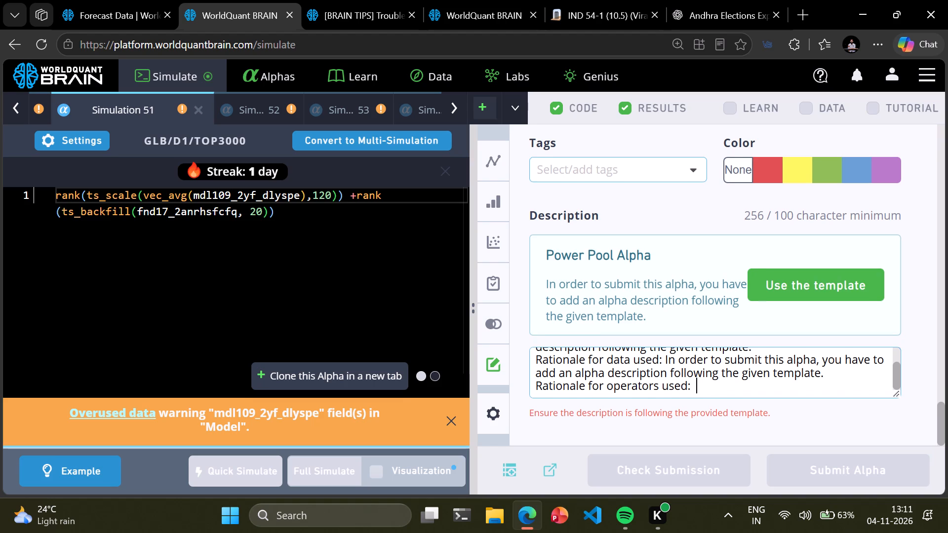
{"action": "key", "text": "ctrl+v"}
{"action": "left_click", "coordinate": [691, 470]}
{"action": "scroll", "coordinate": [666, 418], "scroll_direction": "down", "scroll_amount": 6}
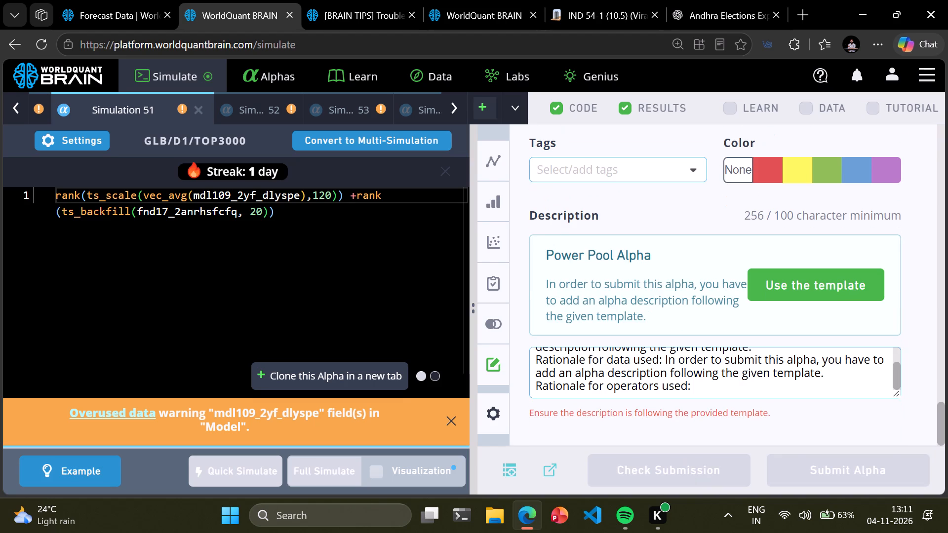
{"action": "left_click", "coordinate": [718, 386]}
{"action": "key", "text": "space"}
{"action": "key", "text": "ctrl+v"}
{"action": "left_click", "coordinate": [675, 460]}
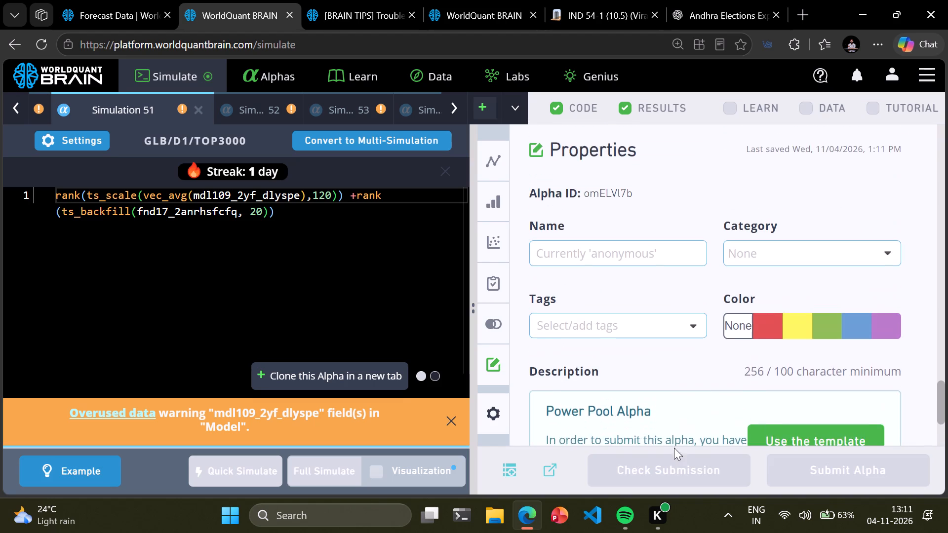
Paste the notice sentence after "Rationale for operators used:" with a space only after the colon, and run Check Submission for Simulation 51.
{"action": "scroll", "coordinate": [657, 393], "scroll_direction": "down", "scroll_amount": 5}
{"action": "left_click", "coordinate": [714, 387]}
{"action": "key", "text": "ctrl+v"}
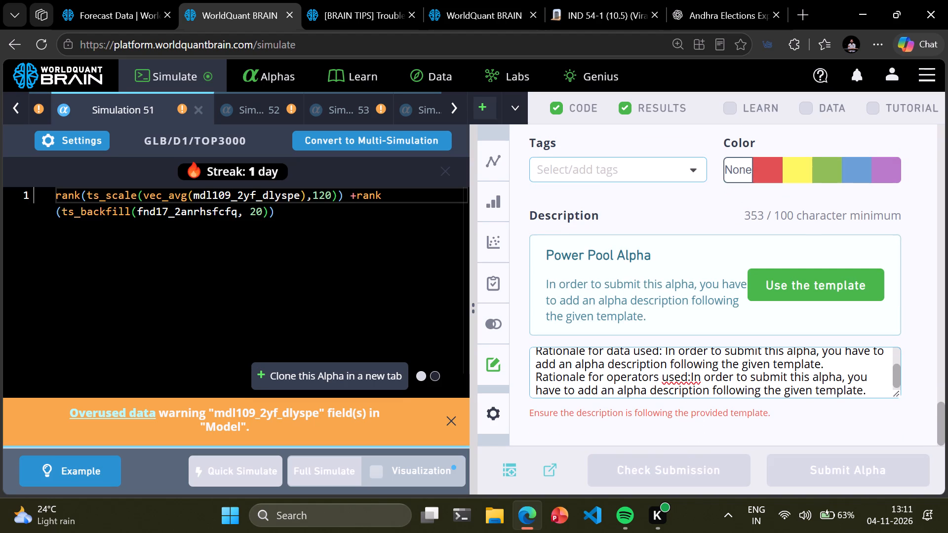
{"action": "left_click", "coordinate": [688, 381]}
{"action": "key", "text": "space"}
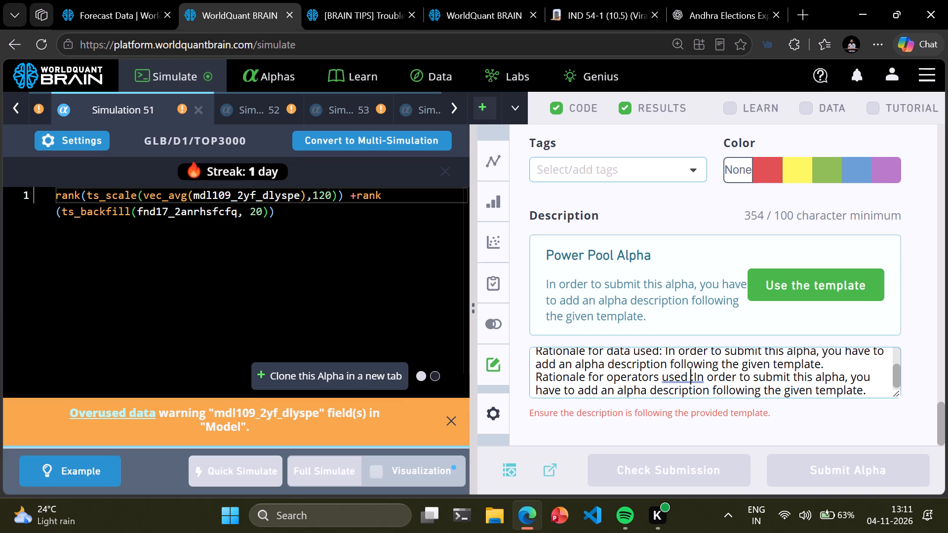
{"action": "key", "text": "Right"}
{"action": "key", "text": "space"}
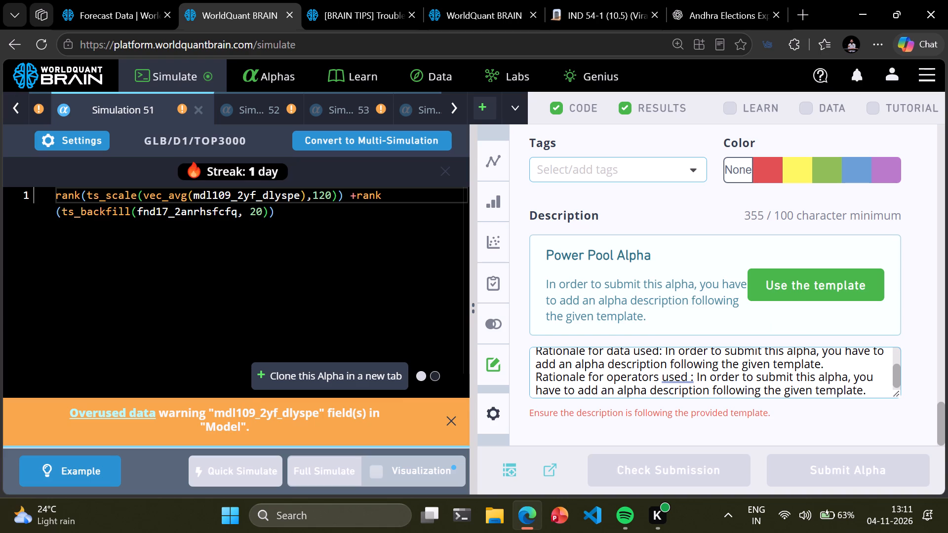
{"action": "key", "text": "Left"}
{"action": "key", "text": "Left"}
{"action": "key", "text": "BackSpace"}
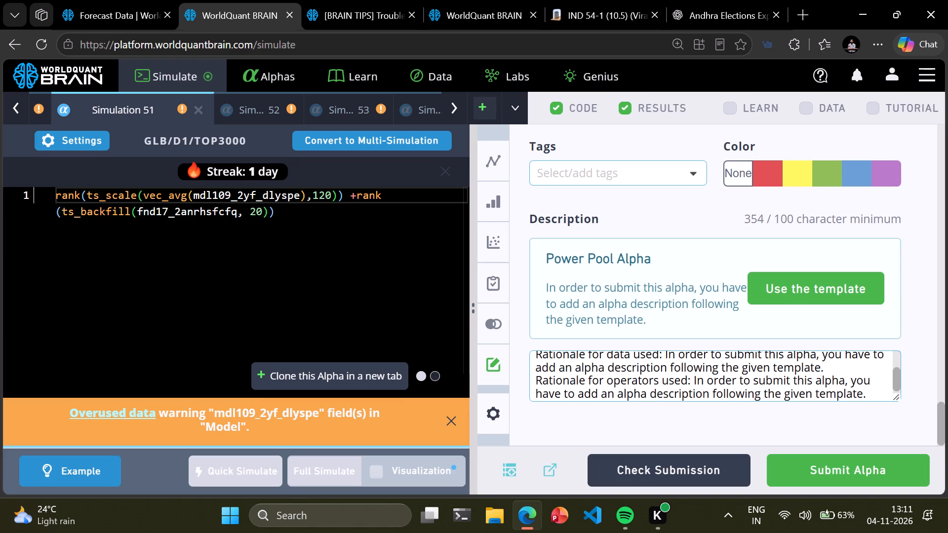
{"action": "left_click", "coordinate": [655, 466]}
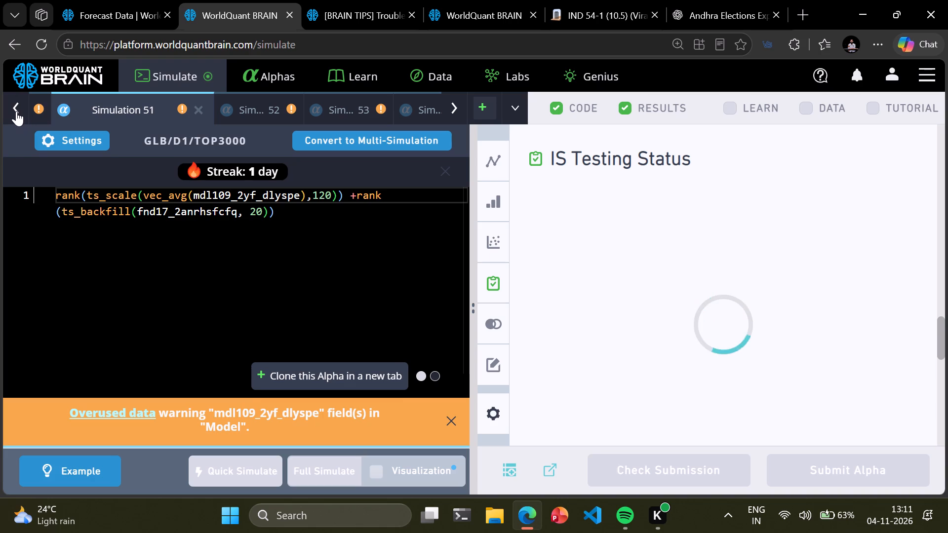
Look through the expressions and IS Testing Status of the earlier simulations from 45 to 50.
{"action": "double_click", "coordinate": [16, 111]}
{"action": "left_click", "coordinate": [210, 111]}
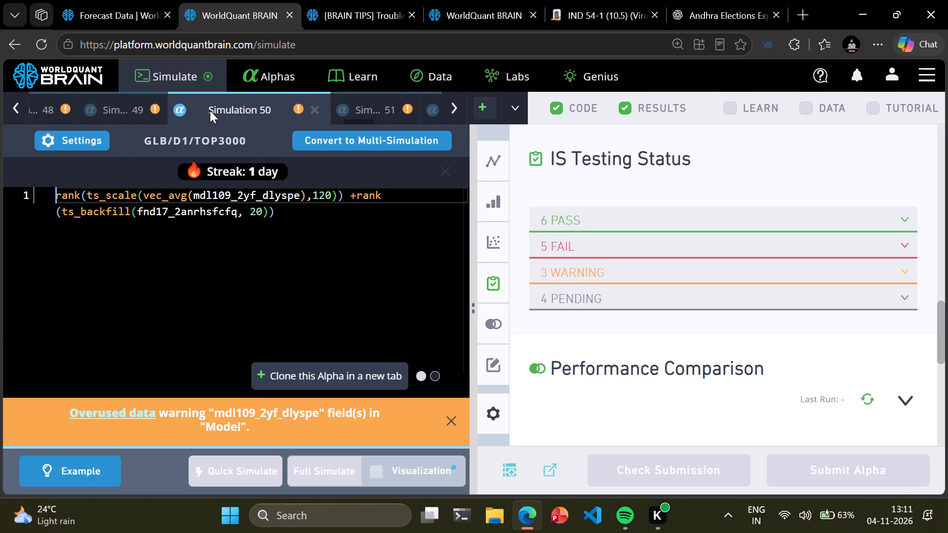
{"action": "left_click", "coordinate": [139, 103]}
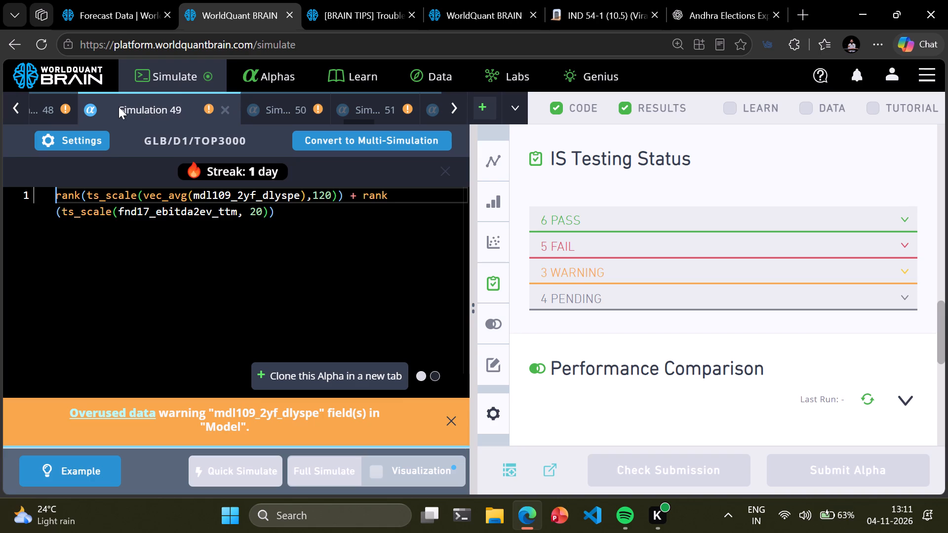
{"action": "left_click", "coordinate": [42, 106]}
{"action": "left_click", "coordinate": [21, 112]}
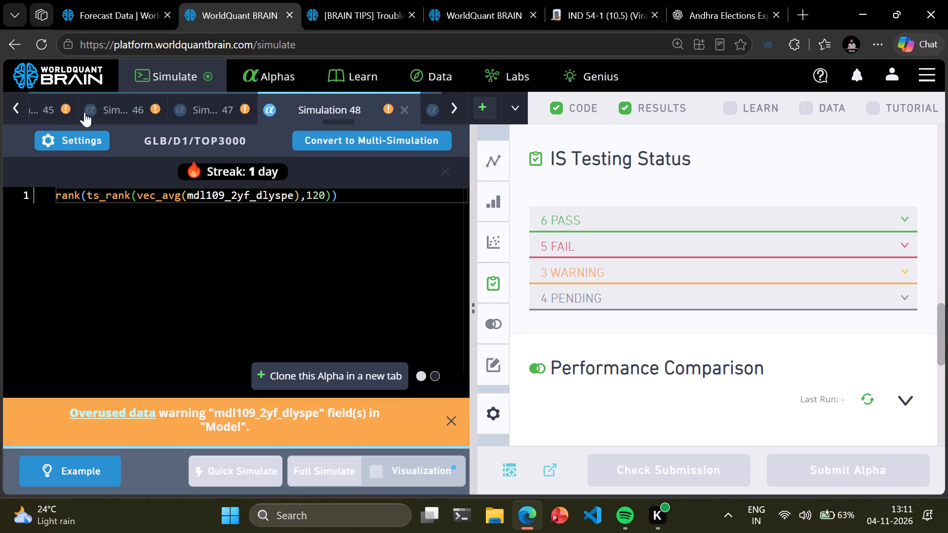
{"action": "left_click", "coordinate": [191, 106]}
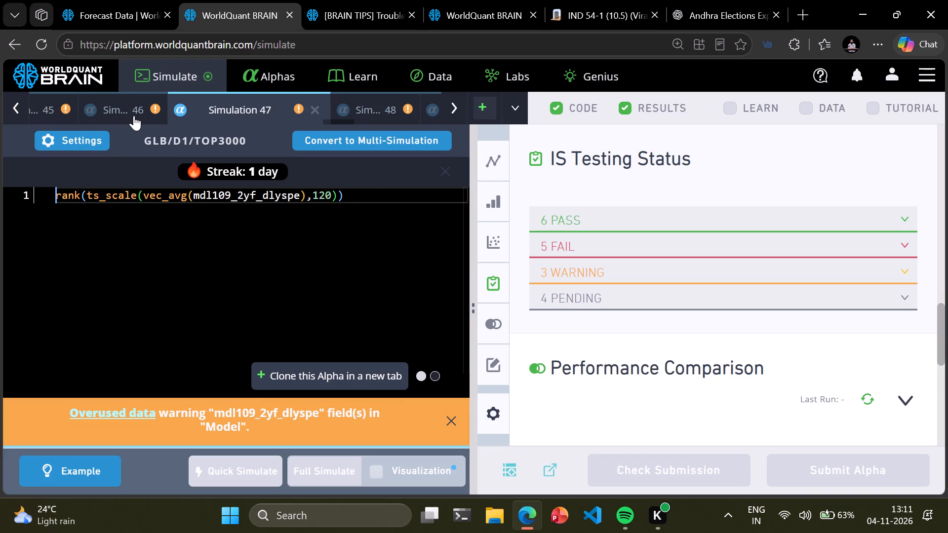
{"action": "left_click", "coordinate": [134, 115]}
{"action": "left_click", "coordinate": [52, 110]}
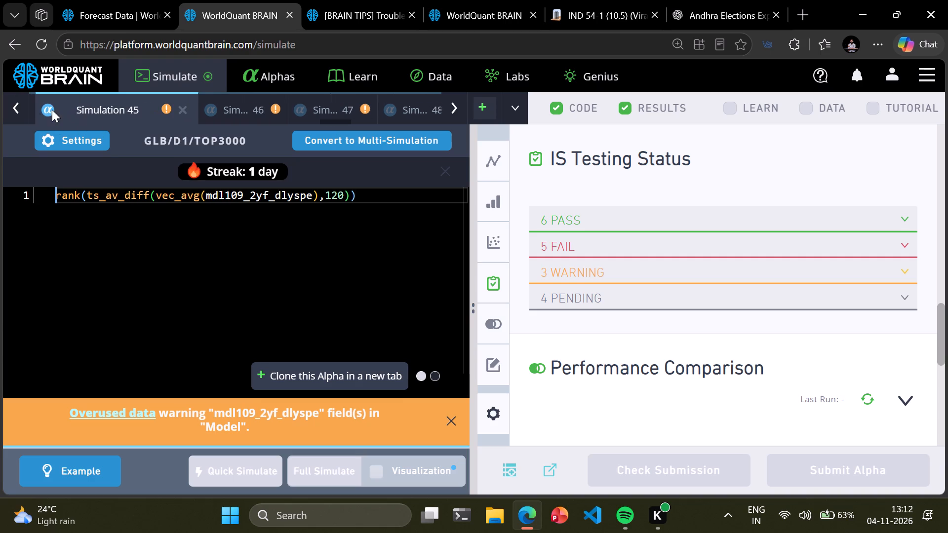
{"action": "double_click", "coordinate": [455, 109]}
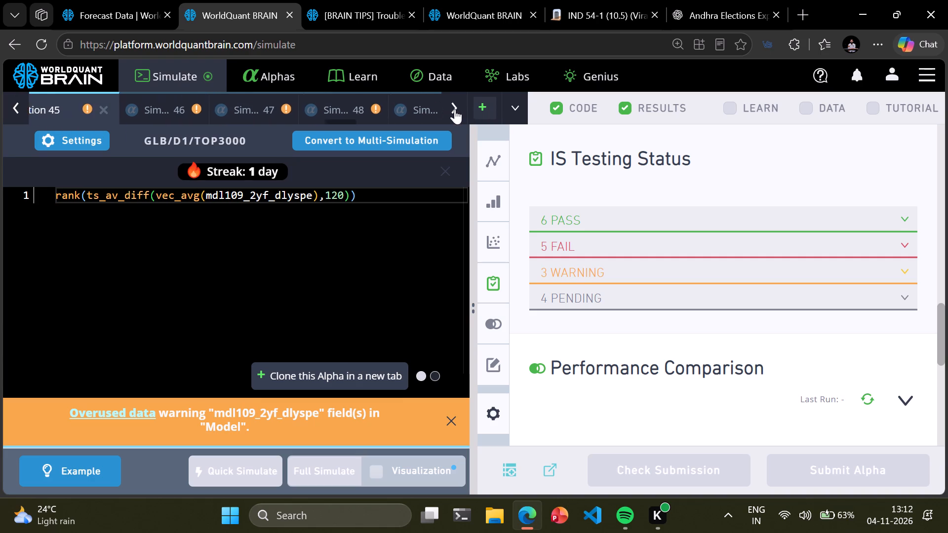
{"action": "left_click", "coordinate": [234, 111]}
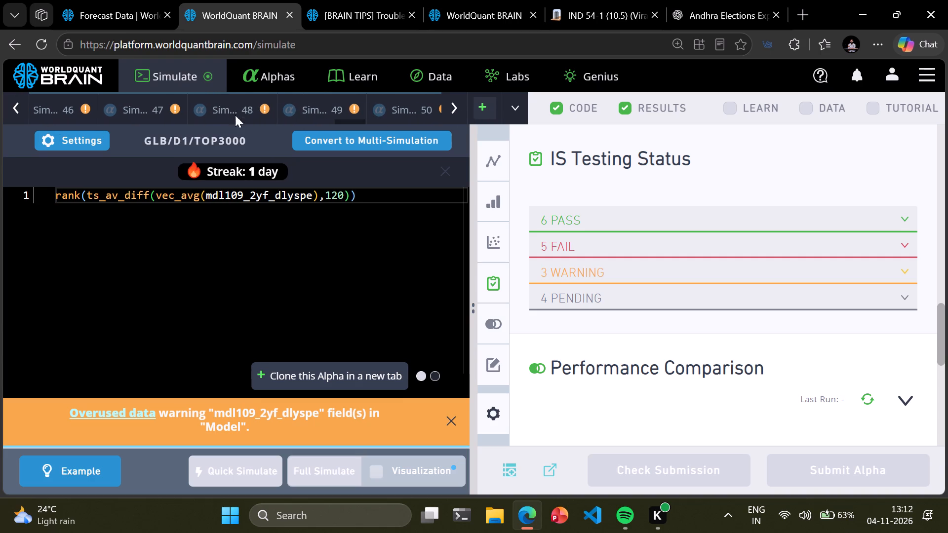
{"action": "left_click", "coordinate": [292, 111]}
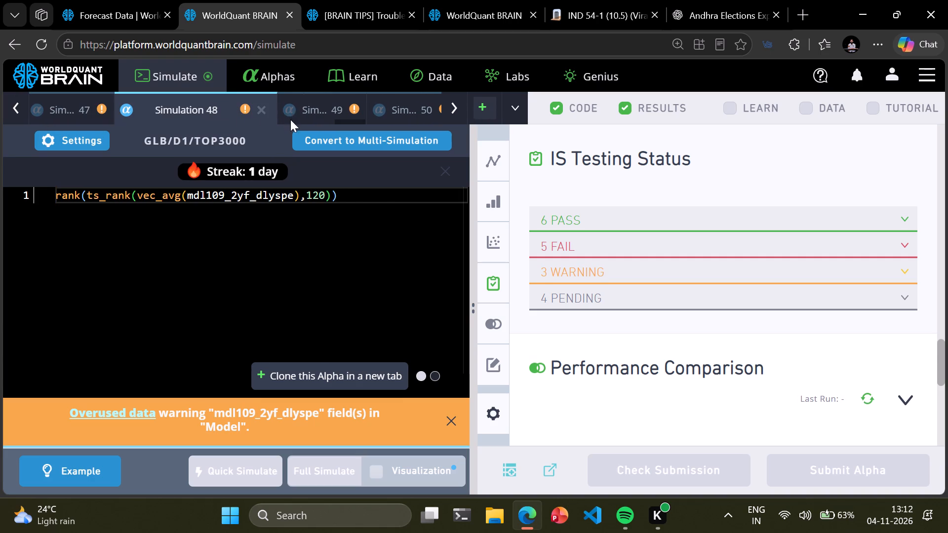
{"action": "double_click", "coordinate": [456, 105]}
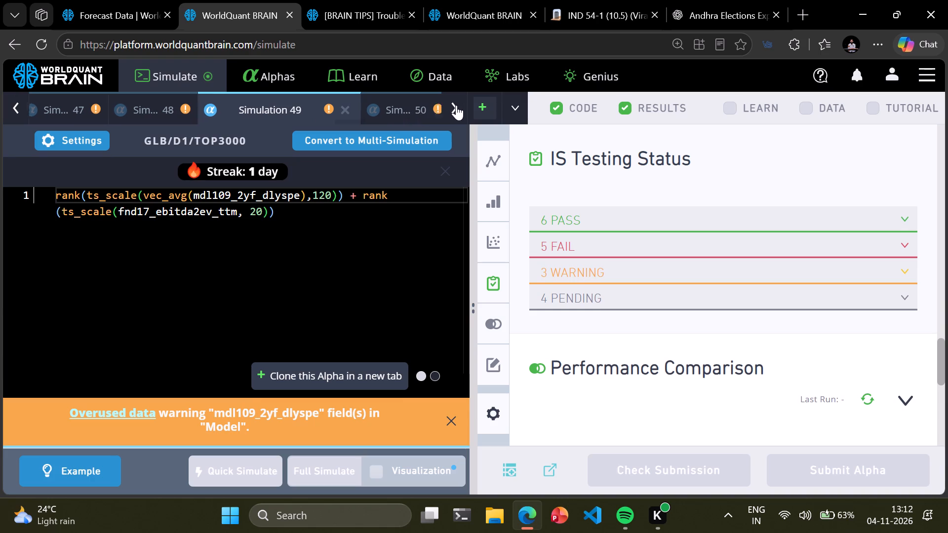
{"action": "left_click", "coordinate": [210, 105]}
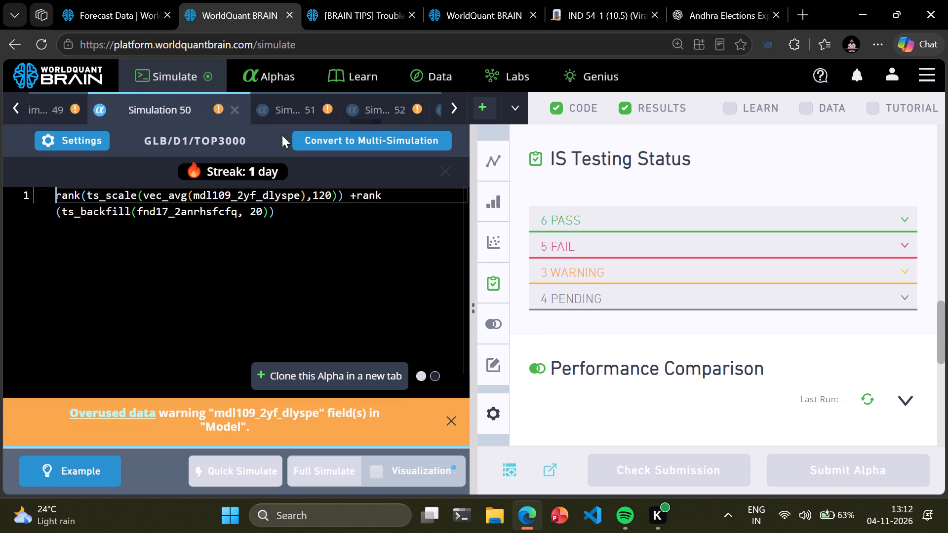
Examine Simulation 51's IS Testing Status warnings, comparing them with the status of Simulations 49 and 50.
{"action": "left_click", "coordinate": [292, 109]}
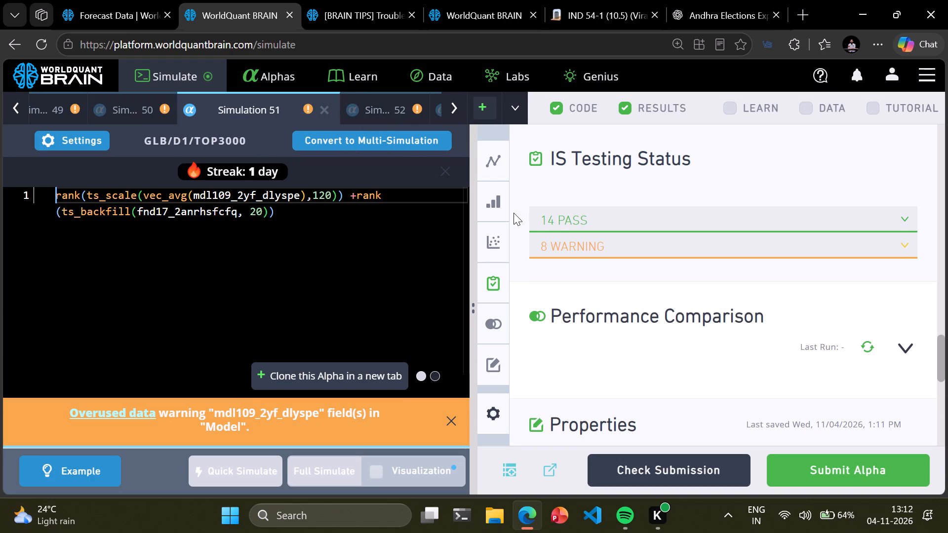
{"action": "left_click", "coordinate": [554, 220]}
{"action": "left_click", "coordinate": [554, 220]}
{"action": "left_click", "coordinate": [559, 238]}
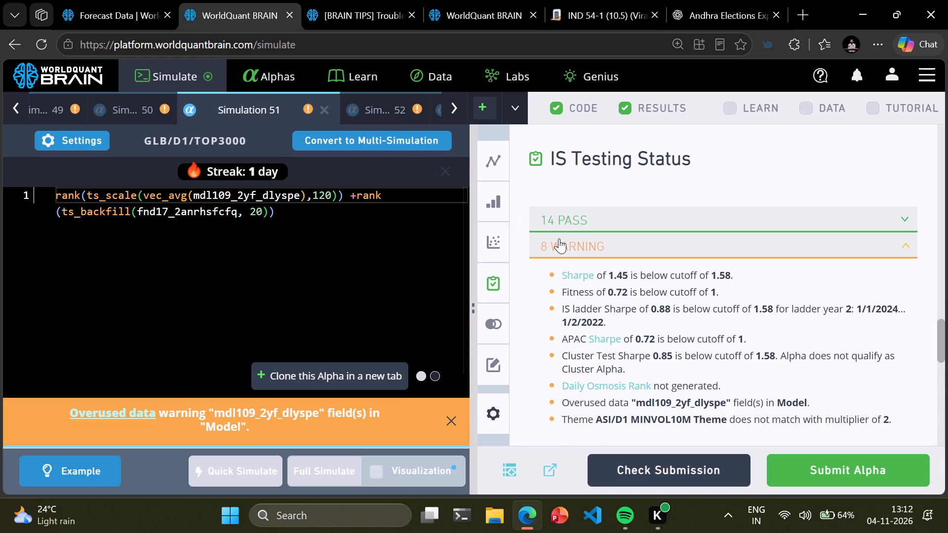
{"action": "left_click", "coordinate": [122, 113]}
{"action": "left_click", "coordinate": [65, 110]}
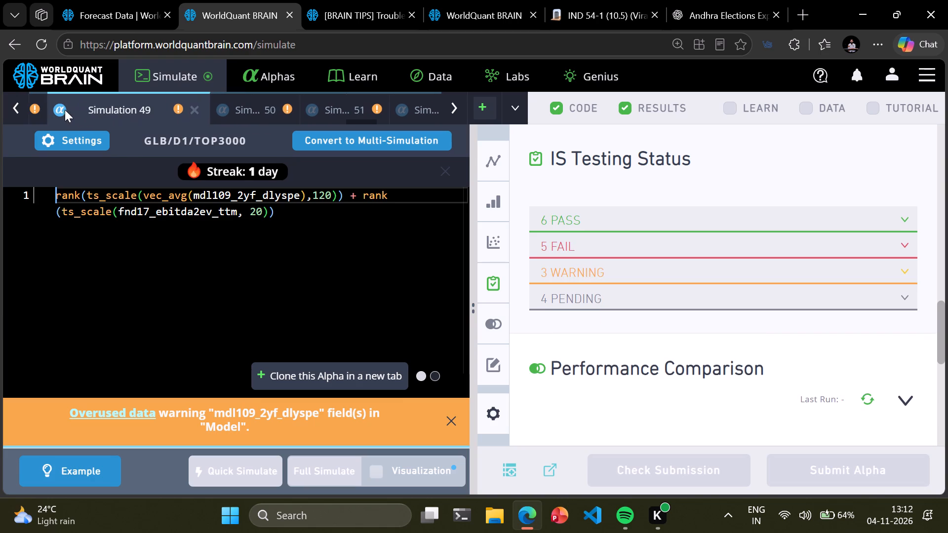
{"action": "left_click", "coordinate": [277, 109]}
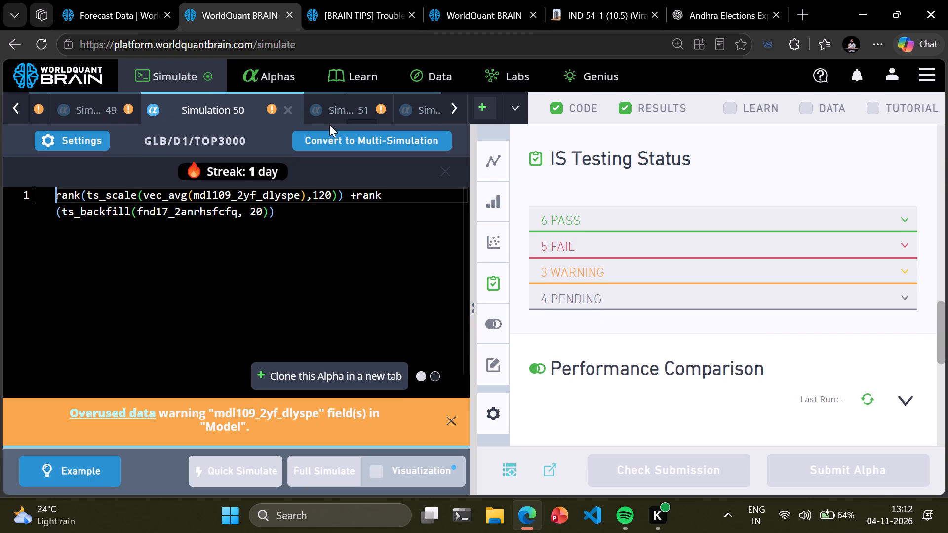
{"action": "left_click", "coordinate": [336, 114]}
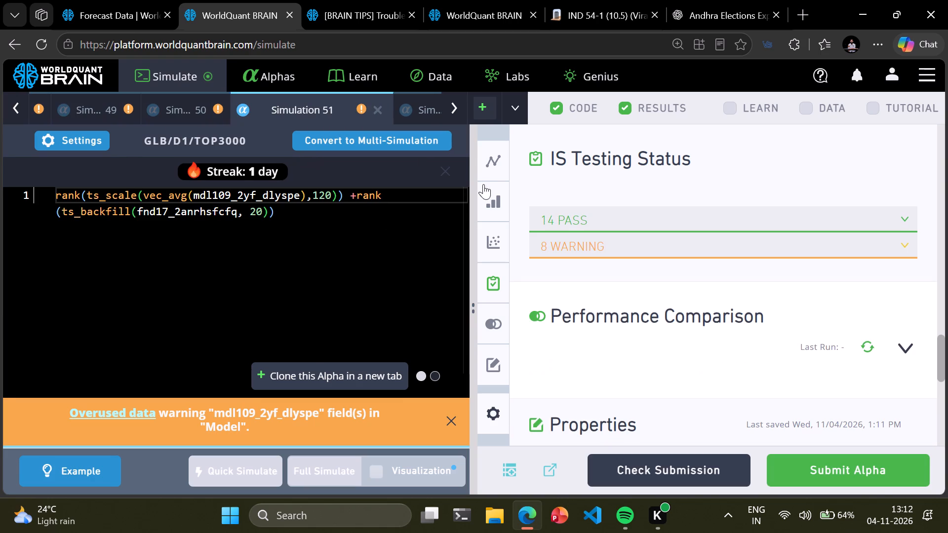
{"action": "left_click", "coordinate": [605, 250]}
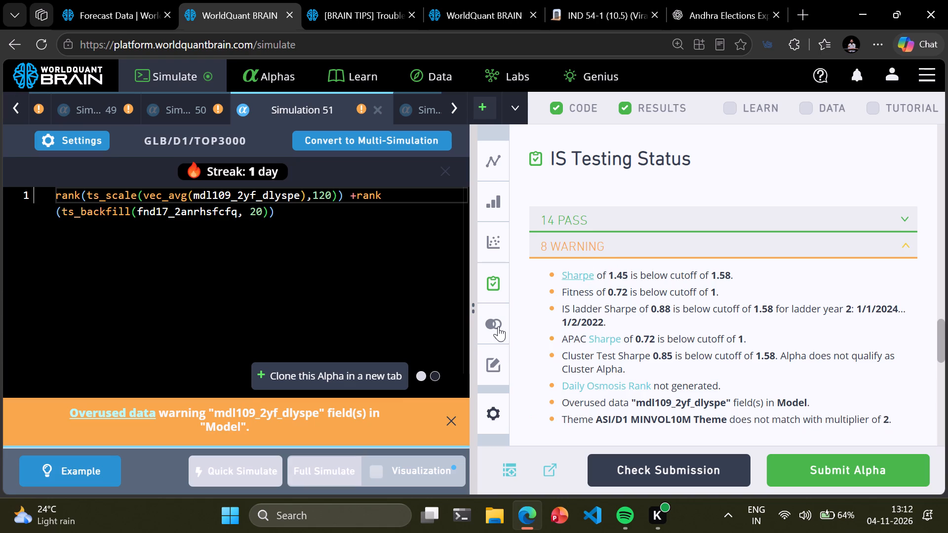
Examine the IS Testing Status of Simulations 52, 53 and 54, including Simulation 53's failures and warnings and Simulation 54's passes.
{"action": "double_click", "coordinate": [454, 109]}
{"action": "left_click", "coordinate": [256, 108]}
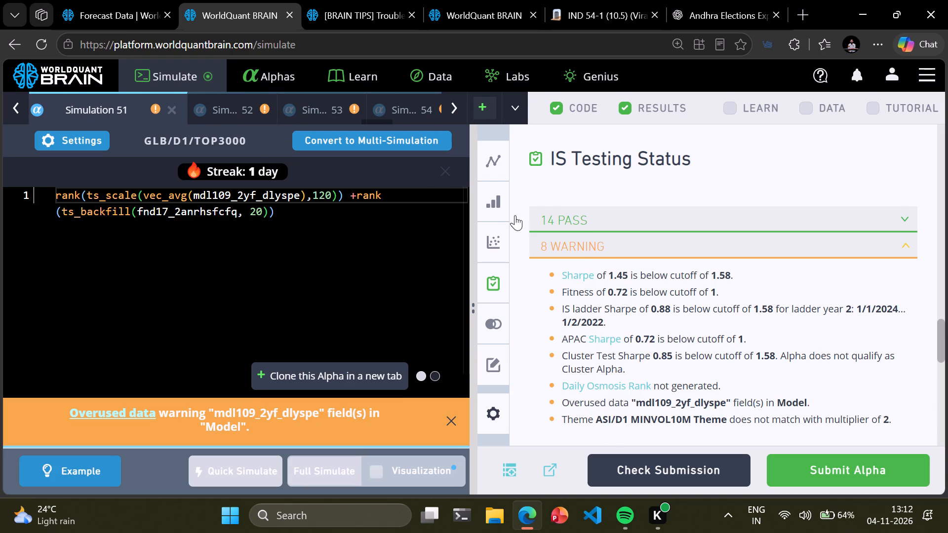
{"action": "left_click", "coordinate": [569, 231]}
{"action": "left_click", "coordinate": [573, 222]}
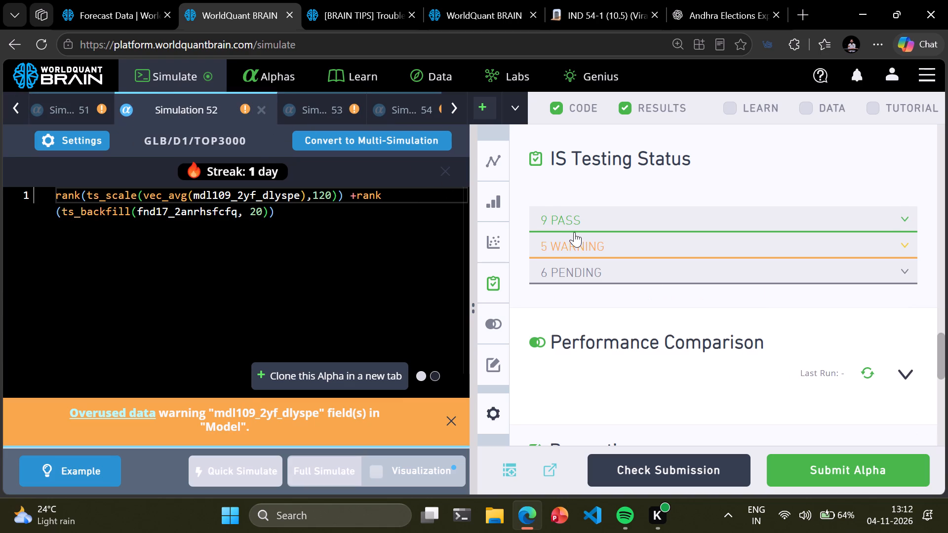
{"action": "left_click", "coordinate": [308, 103]}
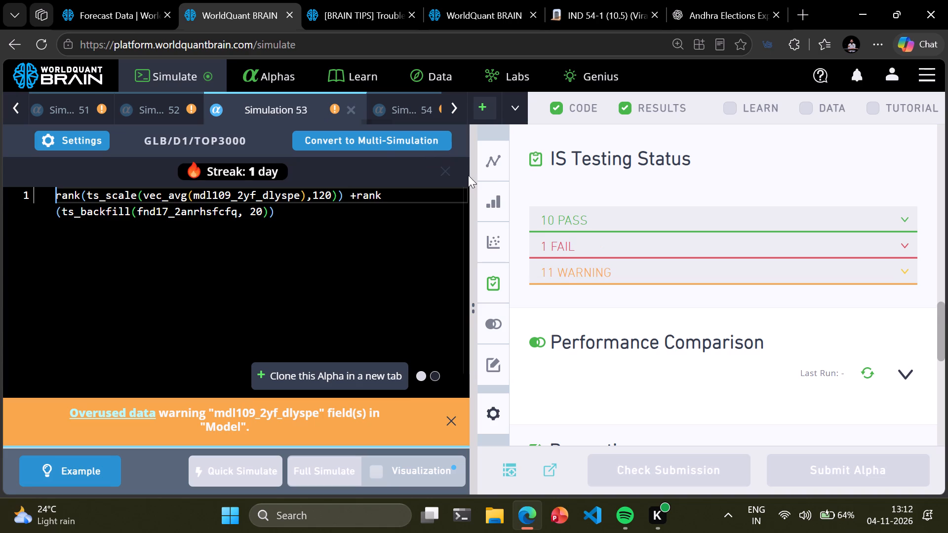
{"action": "left_click", "coordinate": [585, 240]}
{"action": "left_click", "coordinate": [579, 227]}
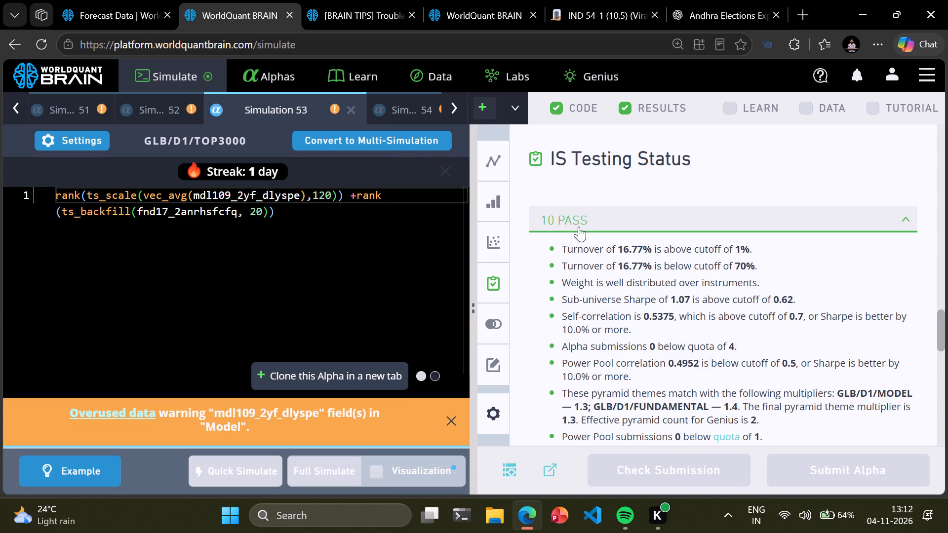
{"action": "left_click", "coordinate": [579, 227]}
{"action": "left_click", "coordinate": [567, 298]}
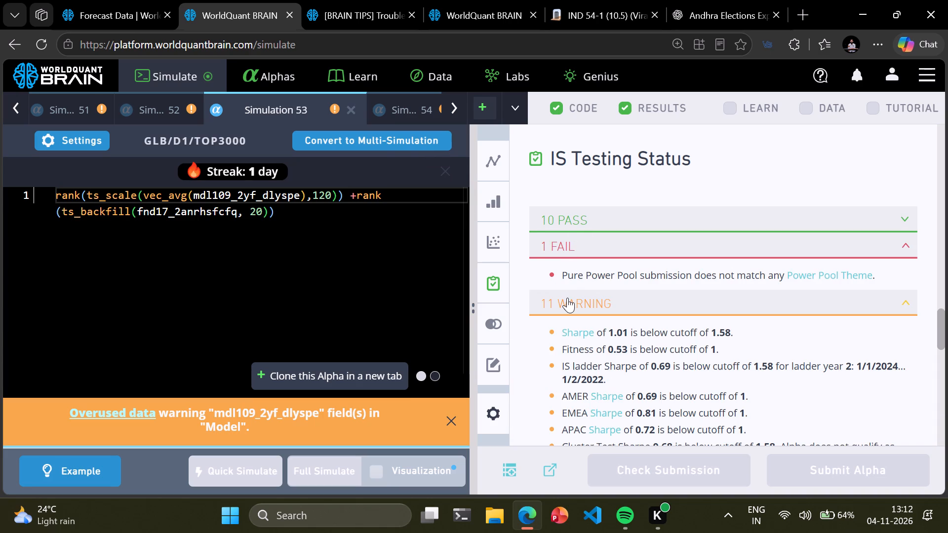
{"action": "left_click", "coordinate": [395, 106]}
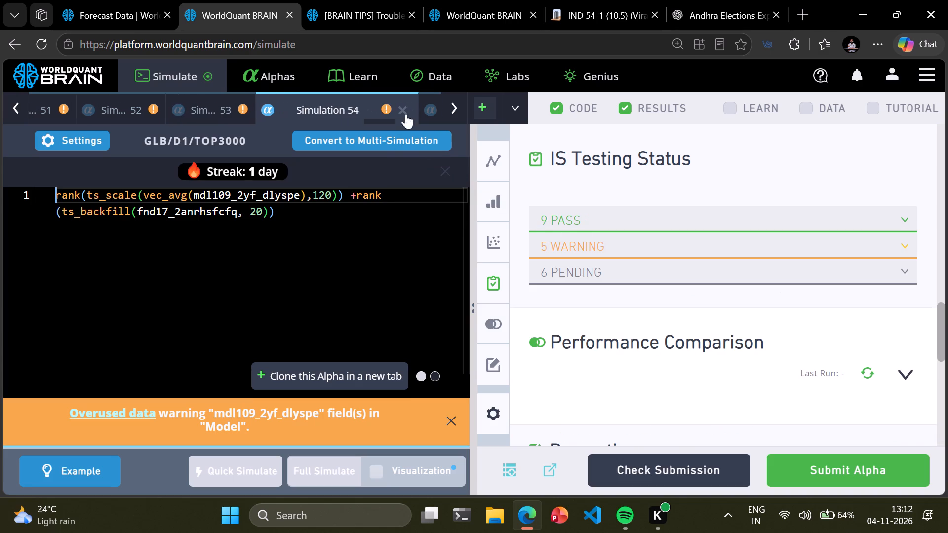
{"action": "left_click", "coordinate": [542, 211]}
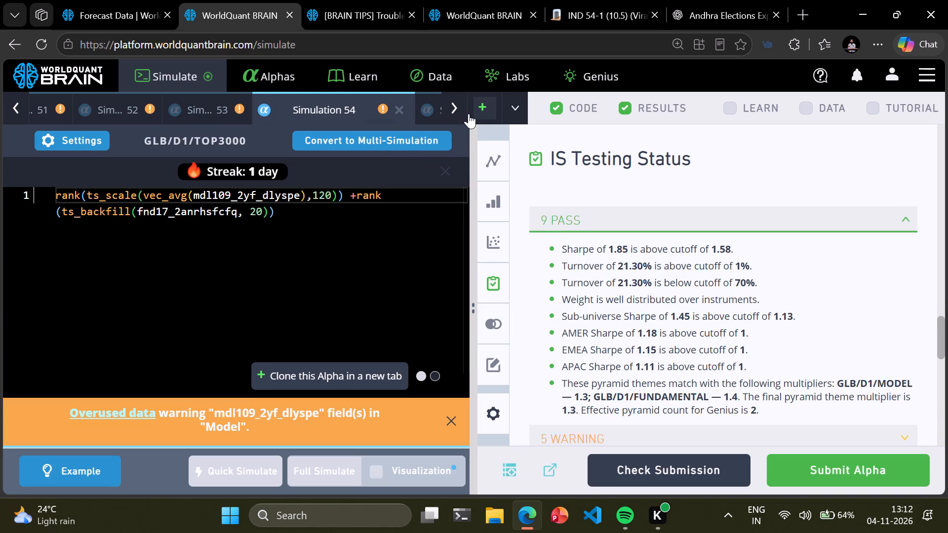
Examine the IS Testing Status of Simulations 55 and 56, including Simulation 56's passes and warnings.
{"action": "double_click", "coordinate": [455, 113]}
{"action": "left_click", "coordinate": [280, 107]}
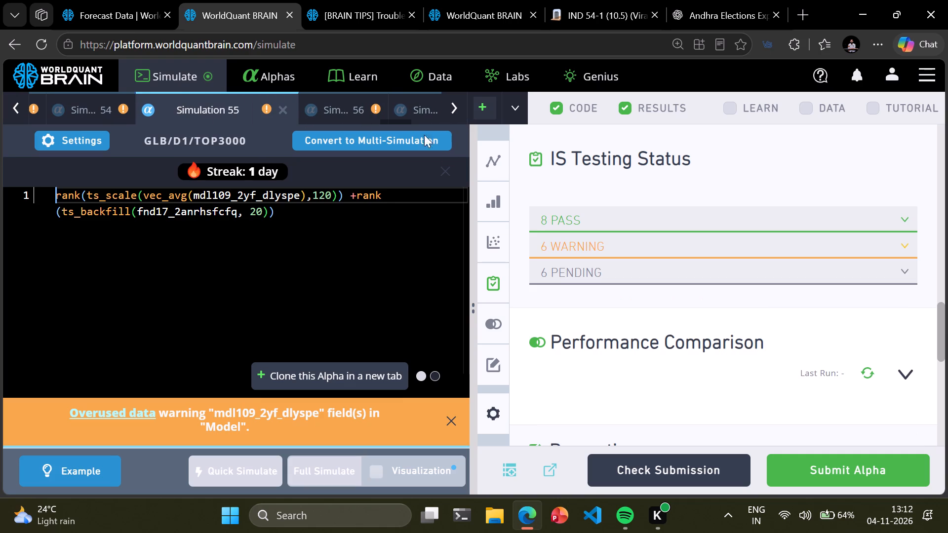
{"action": "left_click", "coordinate": [542, 222]}
{"action": "left_click", "coordinate": [542, 222]}
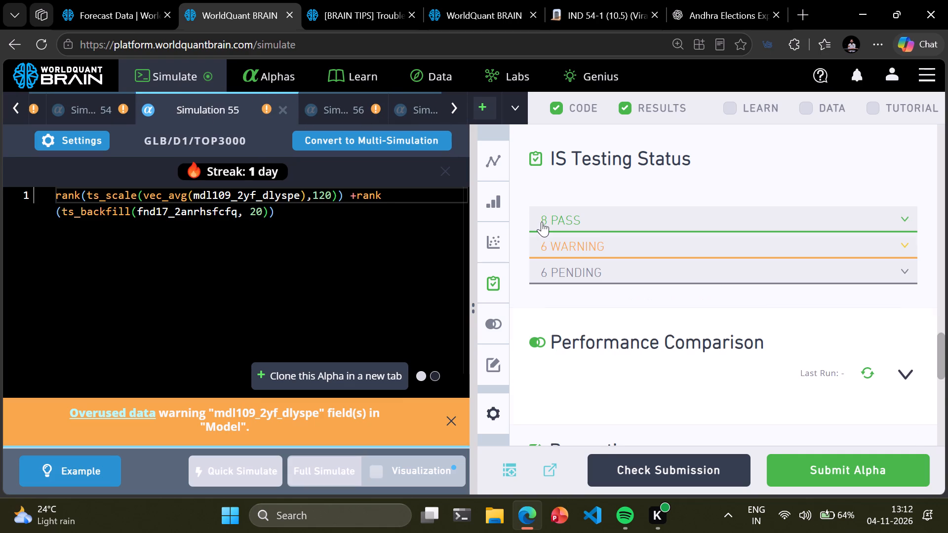
{"action": "left_click", "coordinate": [357, 105]}
{"action": "left_click", "coordinate": [553, 218]}
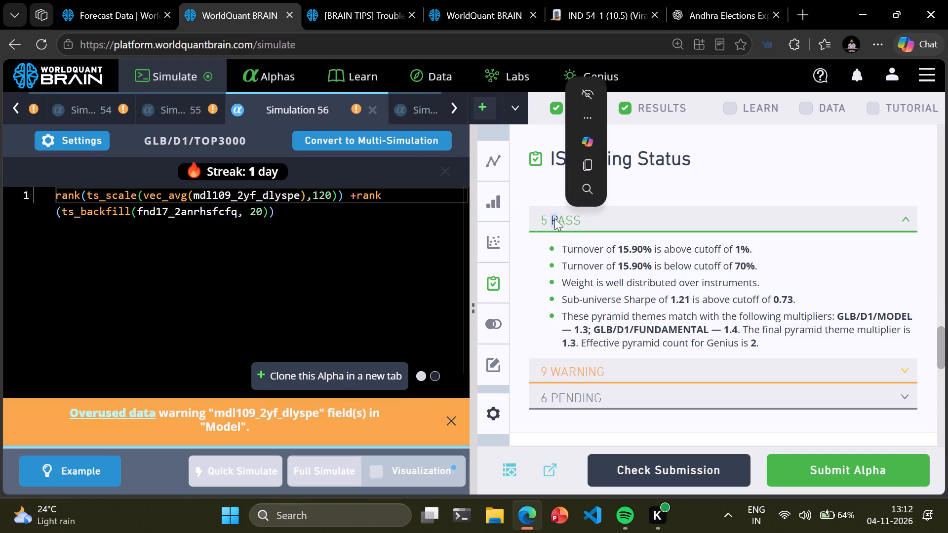
{"action": "left_click", "coordinate": [565, 370]}
{"action": "scroll", "coordinate": [557, 355], "scroll_direction": "down", "scroll_amount": 4}
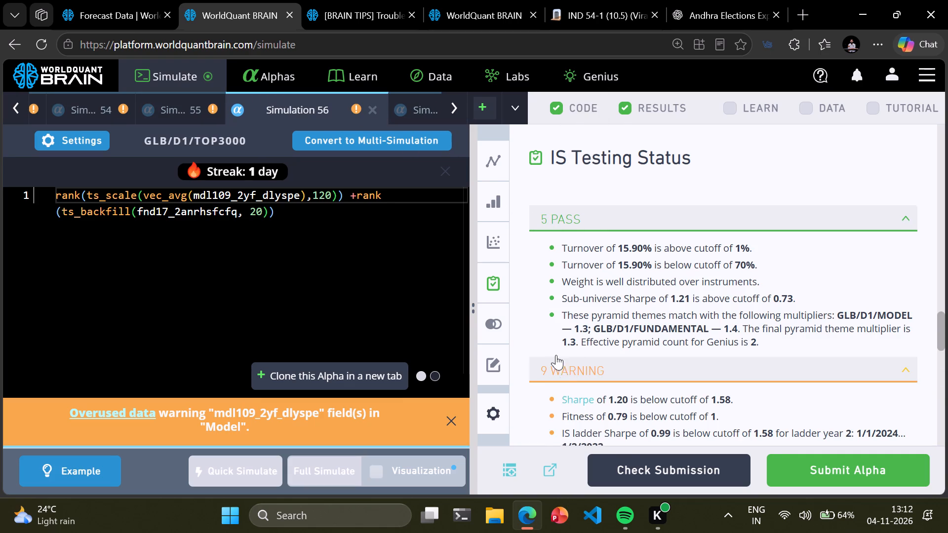
Apply the Power Pool template to Simulation 56's description and paste the notice sentence after "Idea:" and "Rationale for data used:".
{"action": "scroll", "coordinate": [556, 355], "scroll_direction": "down", "scroll_amount": 4}
{"action": "scroll", "coordinate": [649, 362], "scroll_direction": "down", "scroll_amount": 11}
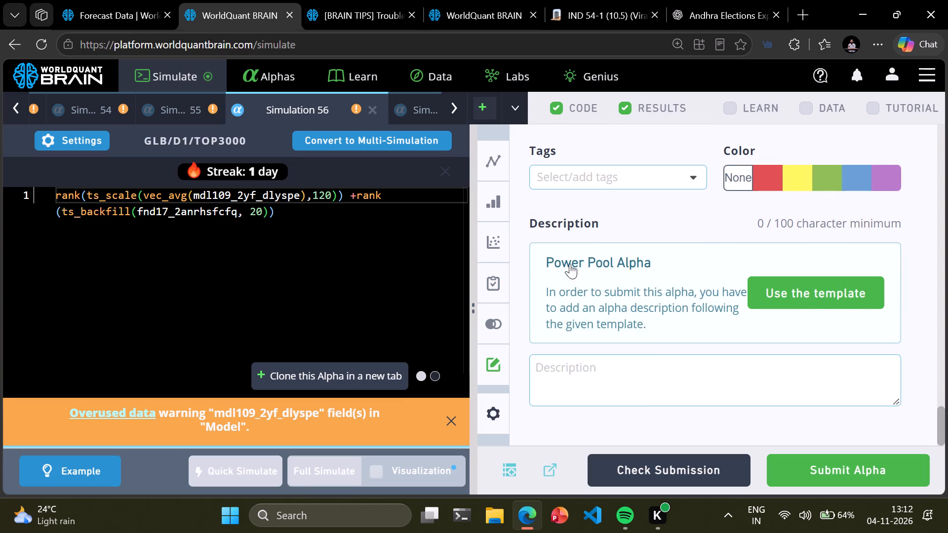
{"action": "left_click", "coordinate": [818, 300]}
{"action": "left_click_drag", "start_coordinate": [661, 328], "coordinate": [480, 296]}
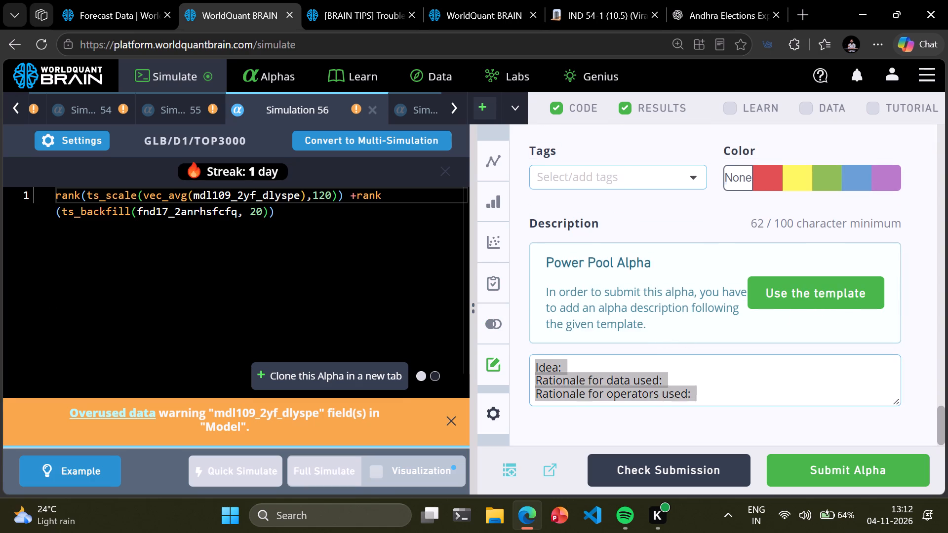
{"action": "left_click_drag", "start_coordinate": [480, 296], "coordinate": [535, 287]}
{"action": "key", "text": "ctrl+c"}
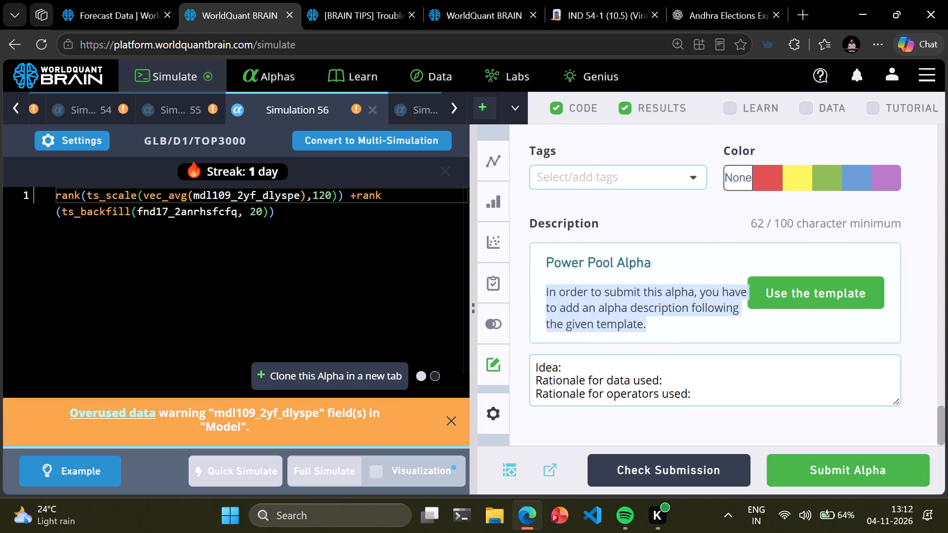
{"action": "left_click", "coordinate": [618, 366]}
{"action": "key", "text": "ctrl+v"}
{"action": "left_click", "coordinate": [670, 391]}
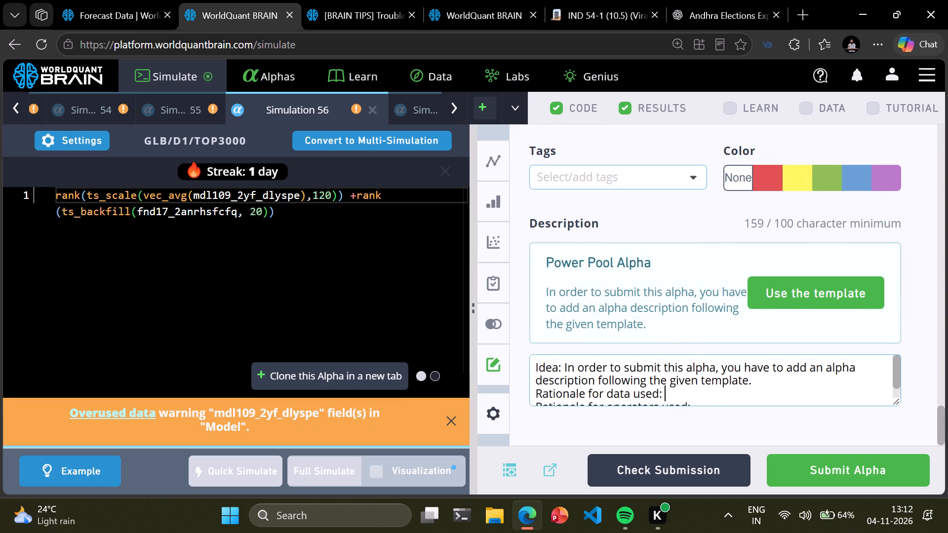
{"action": "key", "text": "ctrl+v"}
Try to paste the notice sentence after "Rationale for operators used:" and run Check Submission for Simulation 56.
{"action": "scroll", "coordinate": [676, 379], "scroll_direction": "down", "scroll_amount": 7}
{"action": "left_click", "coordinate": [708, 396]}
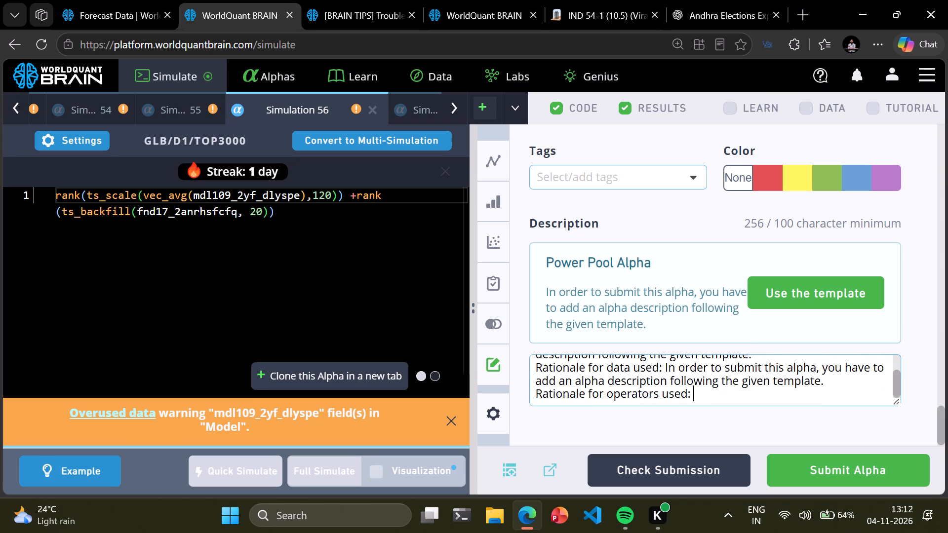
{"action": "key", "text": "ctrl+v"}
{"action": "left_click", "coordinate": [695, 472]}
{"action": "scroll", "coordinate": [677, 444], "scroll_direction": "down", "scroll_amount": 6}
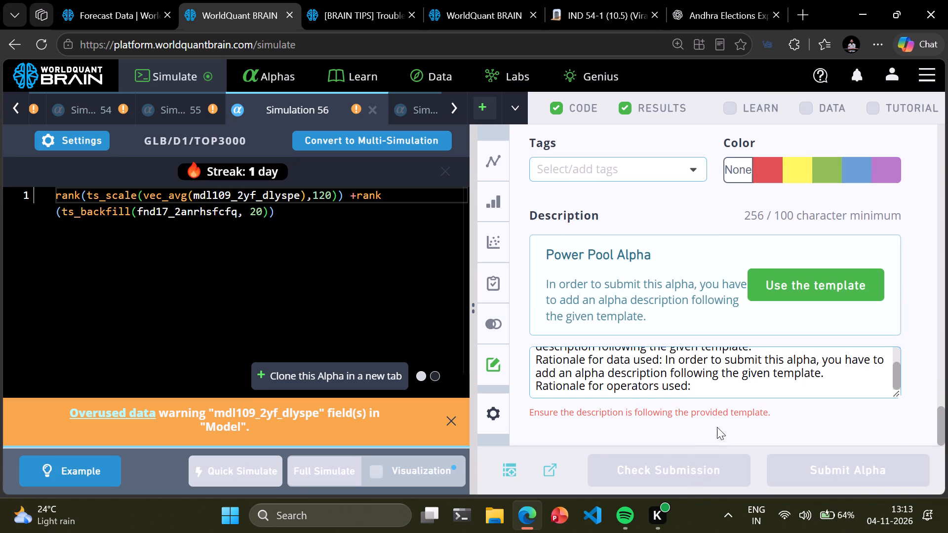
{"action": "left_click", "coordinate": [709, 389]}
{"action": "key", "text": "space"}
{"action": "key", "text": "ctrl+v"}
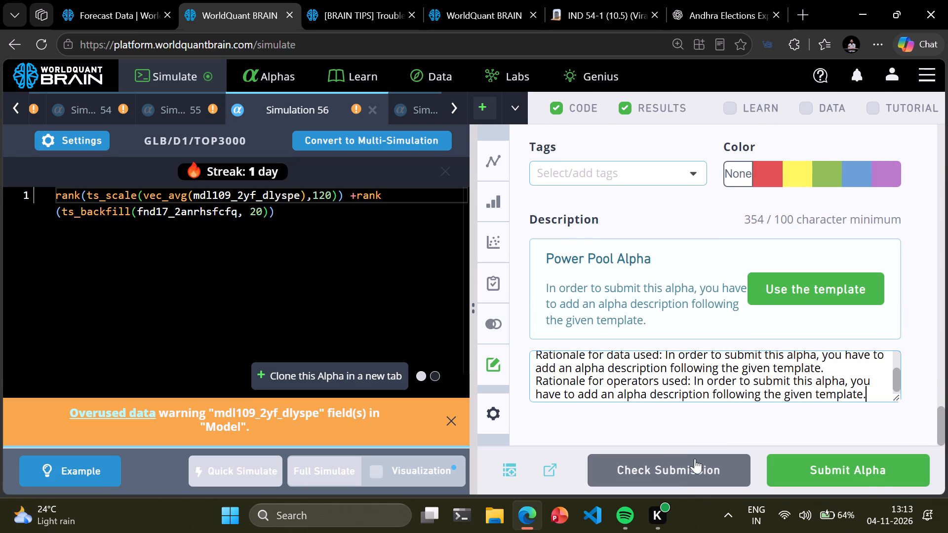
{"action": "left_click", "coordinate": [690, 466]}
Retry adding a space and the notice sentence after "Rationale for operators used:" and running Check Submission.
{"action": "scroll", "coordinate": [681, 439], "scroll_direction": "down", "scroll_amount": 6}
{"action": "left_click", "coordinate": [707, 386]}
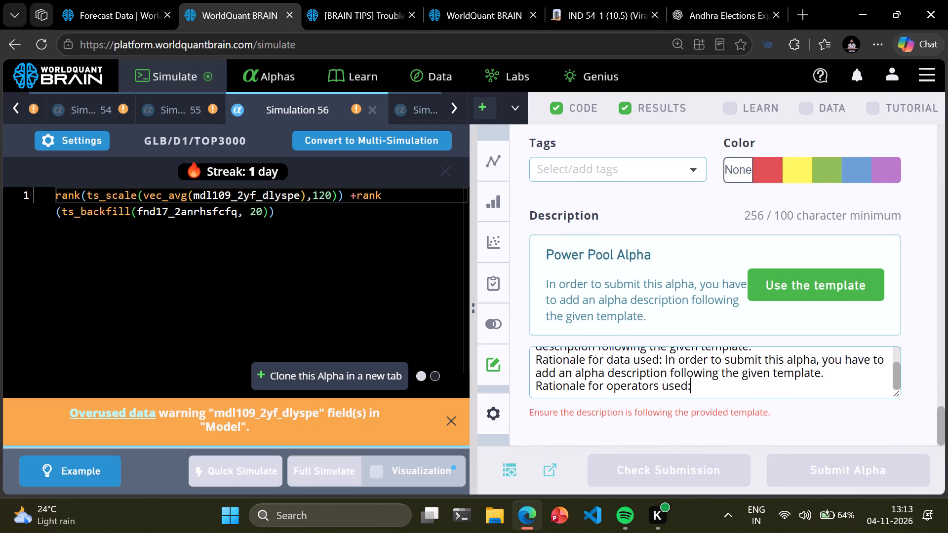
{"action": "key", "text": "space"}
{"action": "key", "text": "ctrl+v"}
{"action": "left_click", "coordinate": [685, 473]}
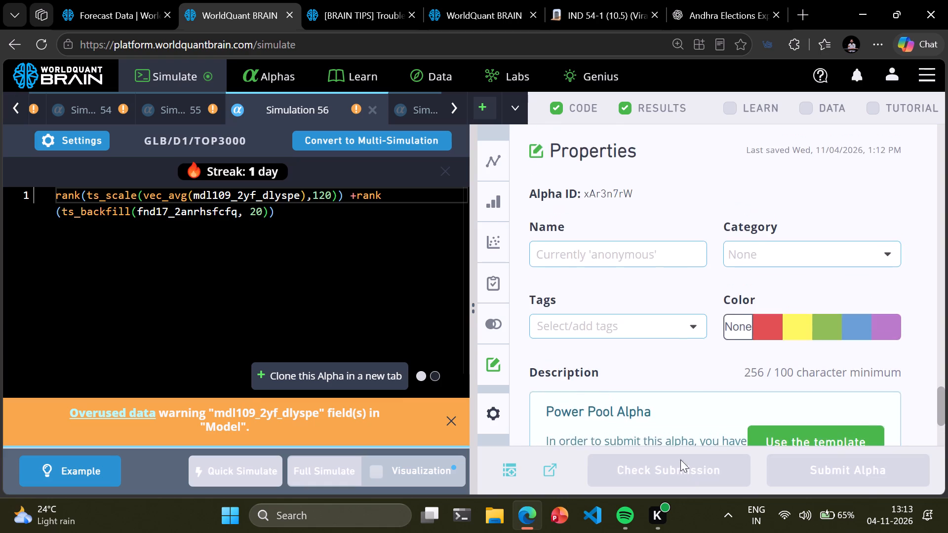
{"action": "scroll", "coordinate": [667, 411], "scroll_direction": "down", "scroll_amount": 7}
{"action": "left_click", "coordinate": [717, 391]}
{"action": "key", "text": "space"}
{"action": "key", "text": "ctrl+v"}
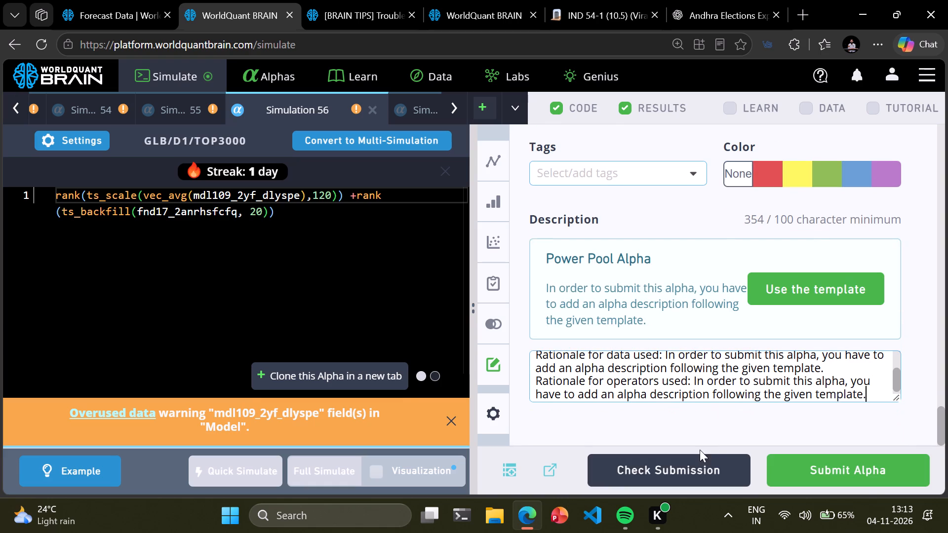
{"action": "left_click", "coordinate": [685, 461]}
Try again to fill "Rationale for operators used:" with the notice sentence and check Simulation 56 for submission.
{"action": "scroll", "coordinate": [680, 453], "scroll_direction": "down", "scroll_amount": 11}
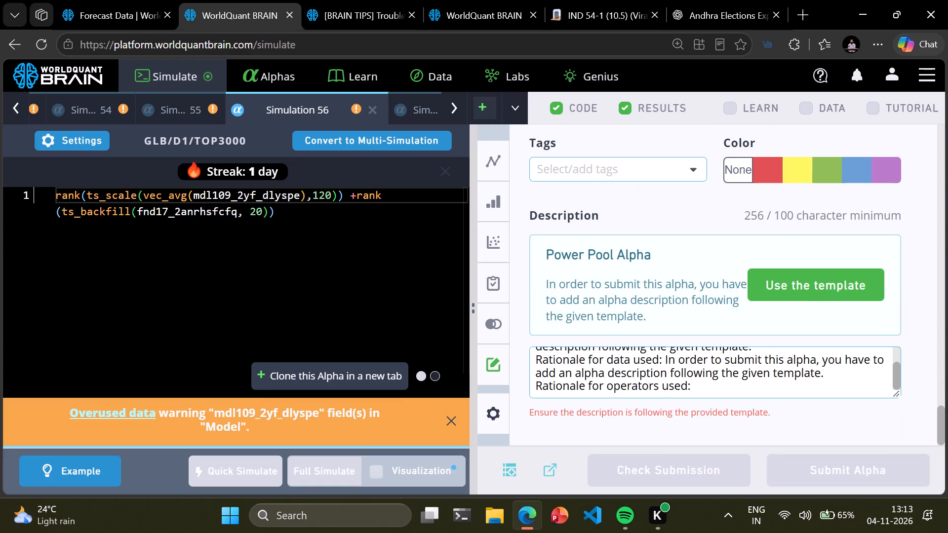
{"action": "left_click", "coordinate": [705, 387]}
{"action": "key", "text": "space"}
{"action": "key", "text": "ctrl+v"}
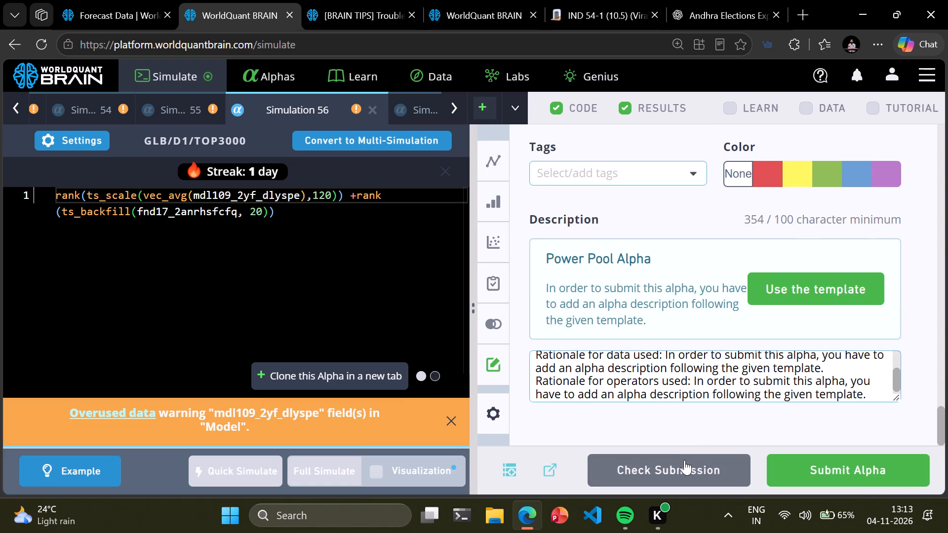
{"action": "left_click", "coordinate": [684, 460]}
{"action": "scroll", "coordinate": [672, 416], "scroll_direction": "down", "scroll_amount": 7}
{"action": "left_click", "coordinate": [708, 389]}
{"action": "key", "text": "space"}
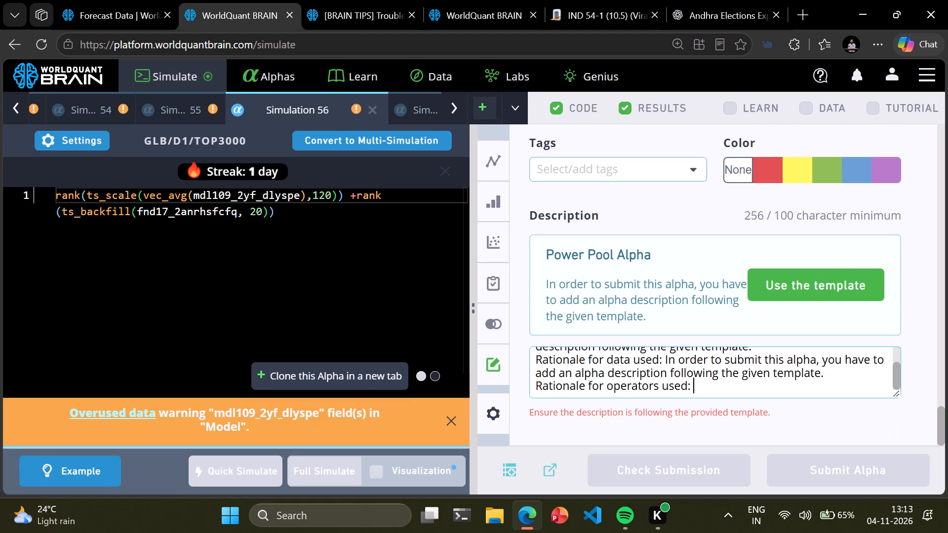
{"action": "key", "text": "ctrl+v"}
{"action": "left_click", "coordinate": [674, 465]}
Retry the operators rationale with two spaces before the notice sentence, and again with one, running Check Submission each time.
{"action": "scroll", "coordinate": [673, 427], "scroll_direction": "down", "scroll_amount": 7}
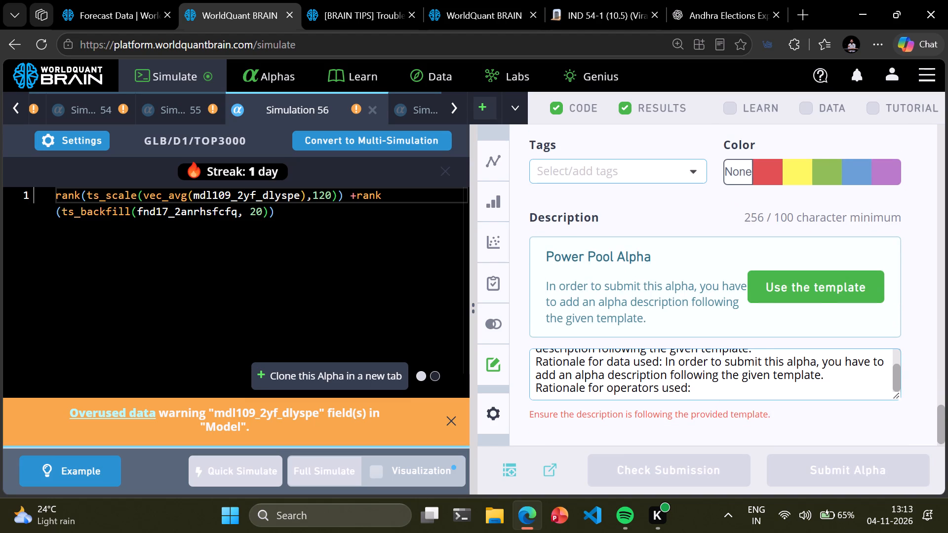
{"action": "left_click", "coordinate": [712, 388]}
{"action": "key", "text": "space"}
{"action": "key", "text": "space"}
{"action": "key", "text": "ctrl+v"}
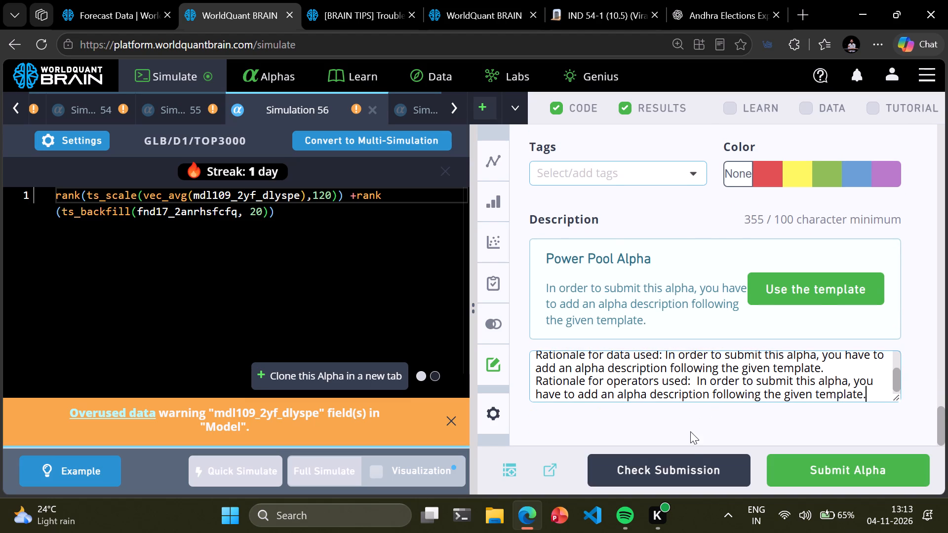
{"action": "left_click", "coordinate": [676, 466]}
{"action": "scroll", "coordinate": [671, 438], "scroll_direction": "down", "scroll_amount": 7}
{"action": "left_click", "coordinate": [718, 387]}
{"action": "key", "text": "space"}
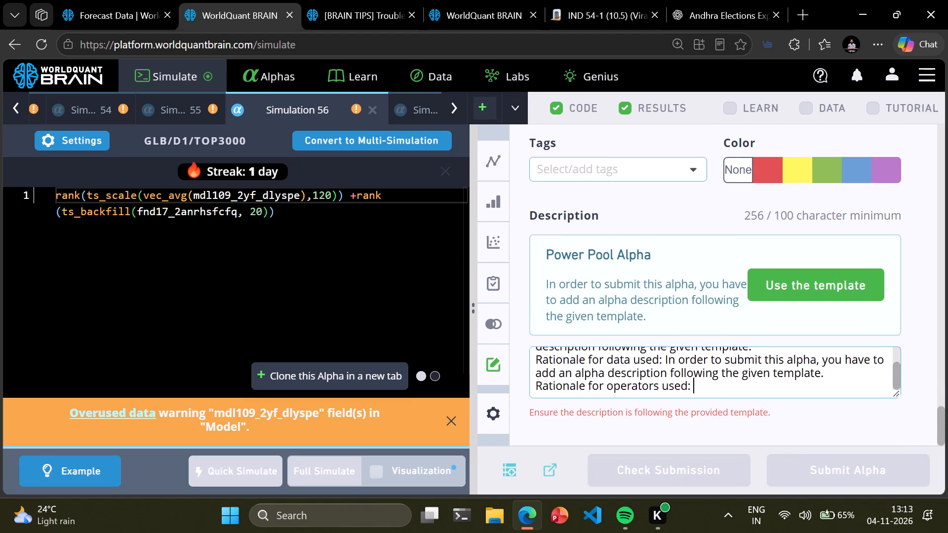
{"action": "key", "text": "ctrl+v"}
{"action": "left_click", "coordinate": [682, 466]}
Paste the notice sentence after "Rationale for operators used:" with one separating space and run Check Submission for Simulation 56.
{"action": "scroll", "coordinate": [673, 450], "scroll_direction": "down", "scroll_amount": 8}
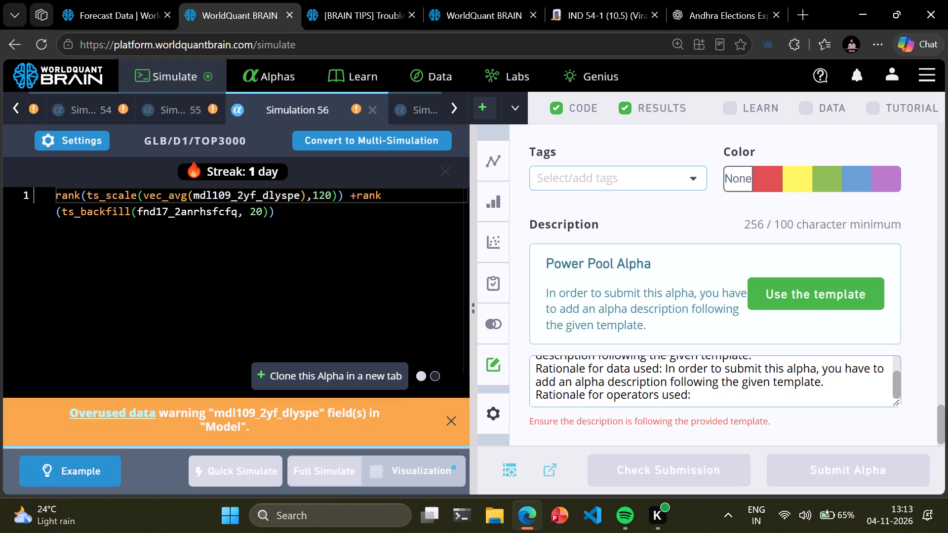
{"action": "left_click", "coordinate": [710, 400]}
{"action": "key", "text": "space"}
{"action": "key", "text": "ctrl+v"}
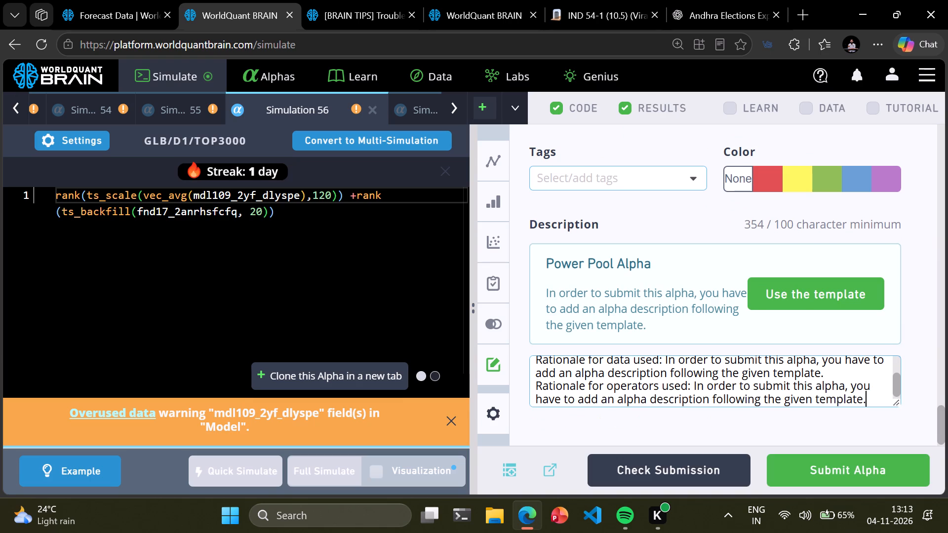
{"action": "left_click_drag", "start_coordinate": [696, 458], "coordinate": [690, 459]}
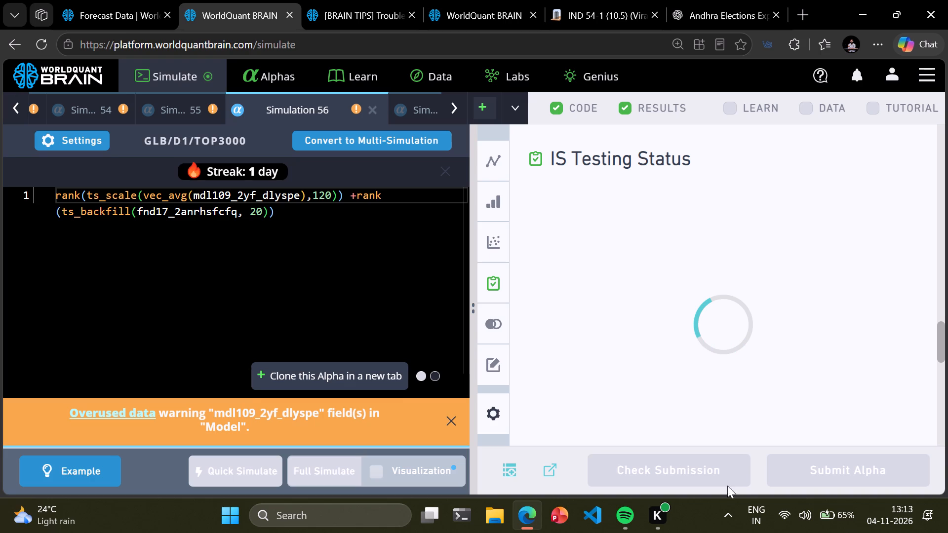
Examine the IS Testing Status of the simulations from 57 to 61, including the passes and warnings of Simulations 57 and 58.
{"action": "left_click", "coordinate": [416, 107]}
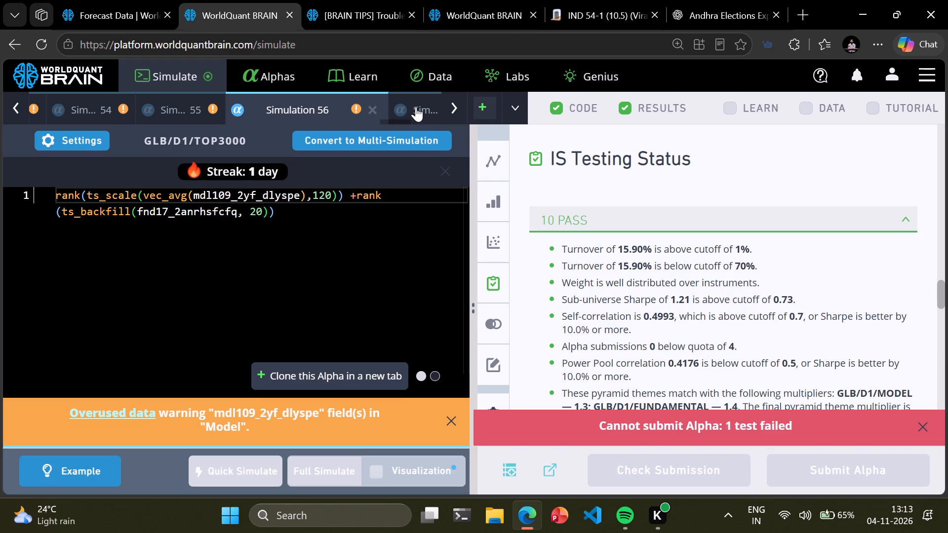
{"action": "left_click", "coordinate": [550, 220]}
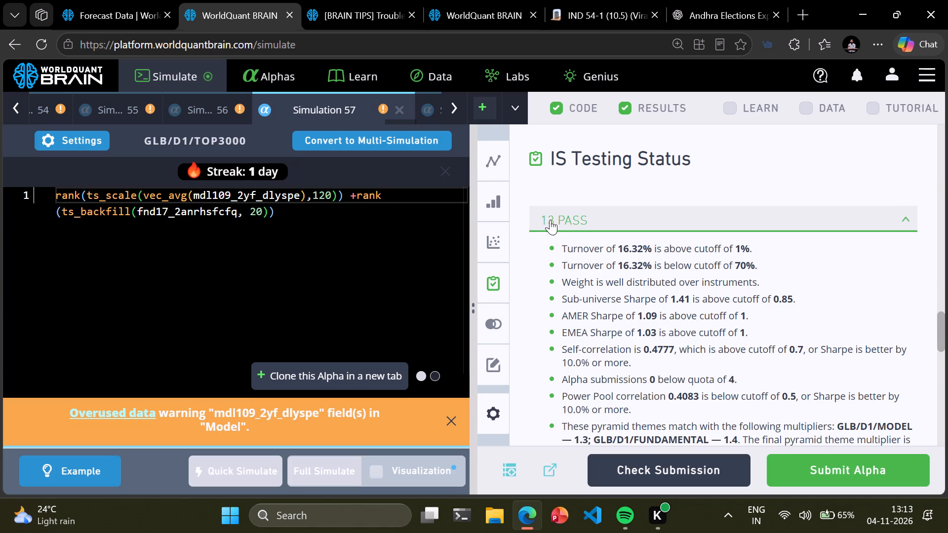
{"action": "left_click", "coordinate": [550, 220]}
{"action": "left_click", "coordinate": [559, 235]}
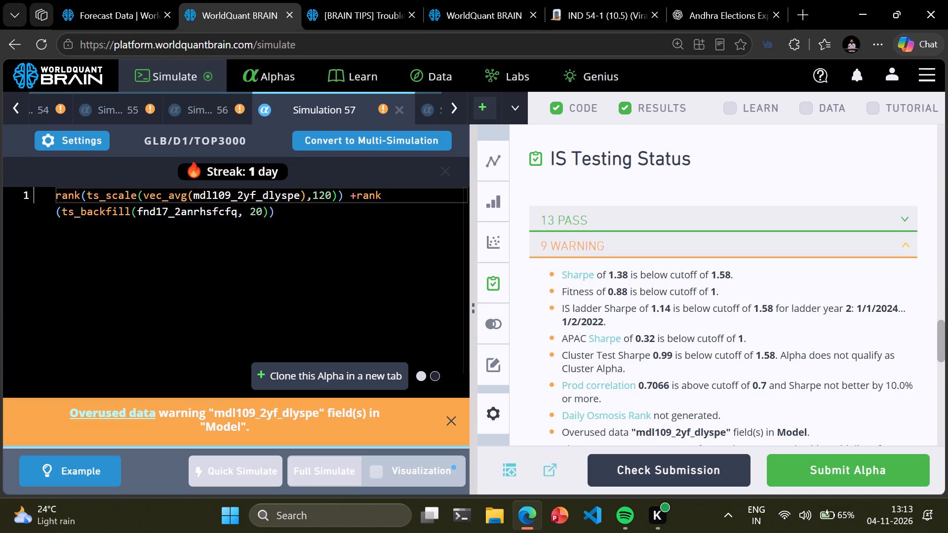
{"action": "triple_click", "coordinate": [454, 100]}
{"action": "left_click", "coordinate": [454, 100]}
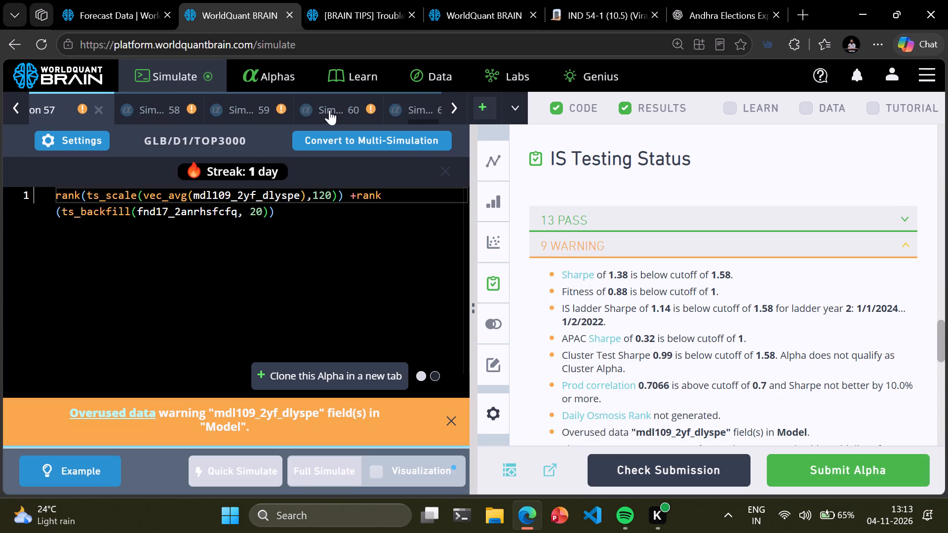
{"action": "left_click", "coordinate": [158, 102]}
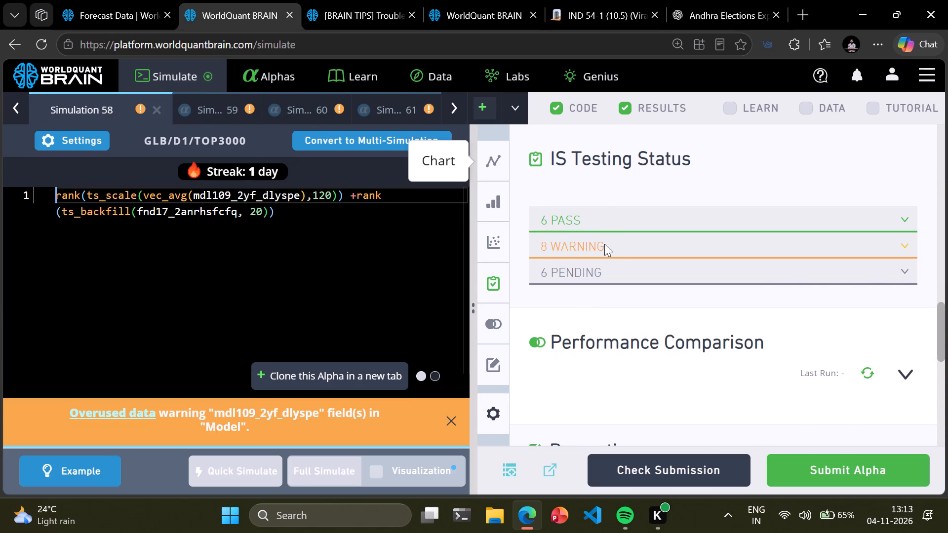
{"action": "left_click", "coordinate": [604, 244]}
{"action": "left_click", "coordinate": [584, 225]}
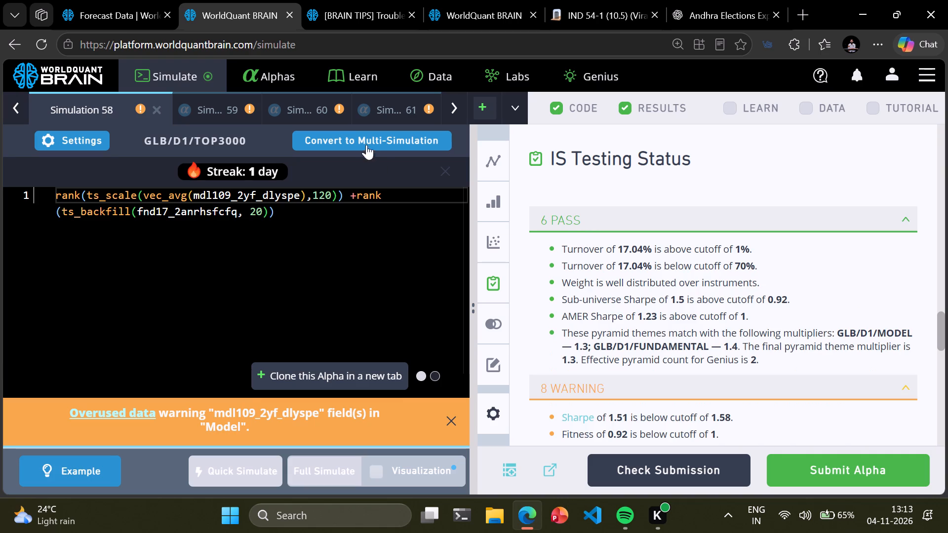
{"action": "left_click", "coordinate": [191, 110]}
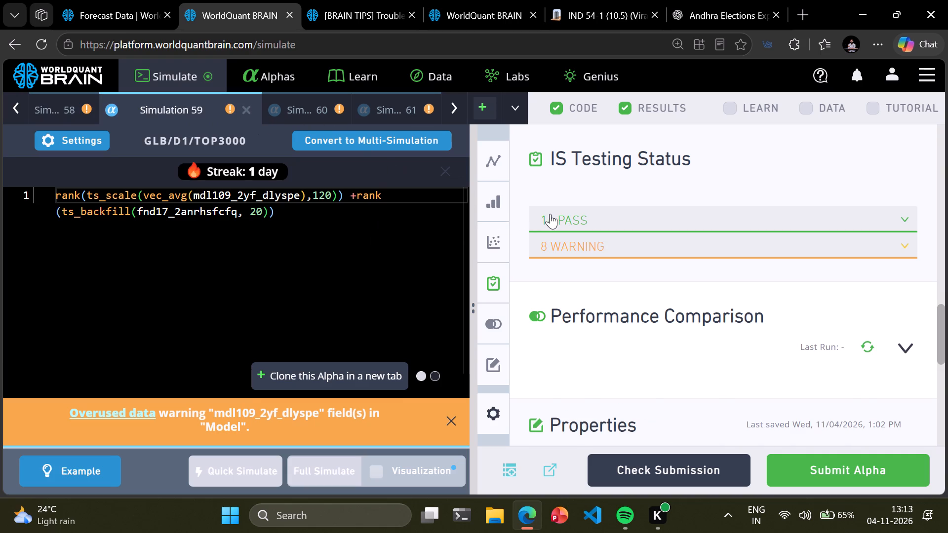
{"action": "left_click", "coordinate": [551, 214]}
{"action": "left_click", "coordinate": [550, 214]}
{"action": "left_click", "coordinate": [333, 104]}
{"action": "left_click", "coordinate": [405, 103]}
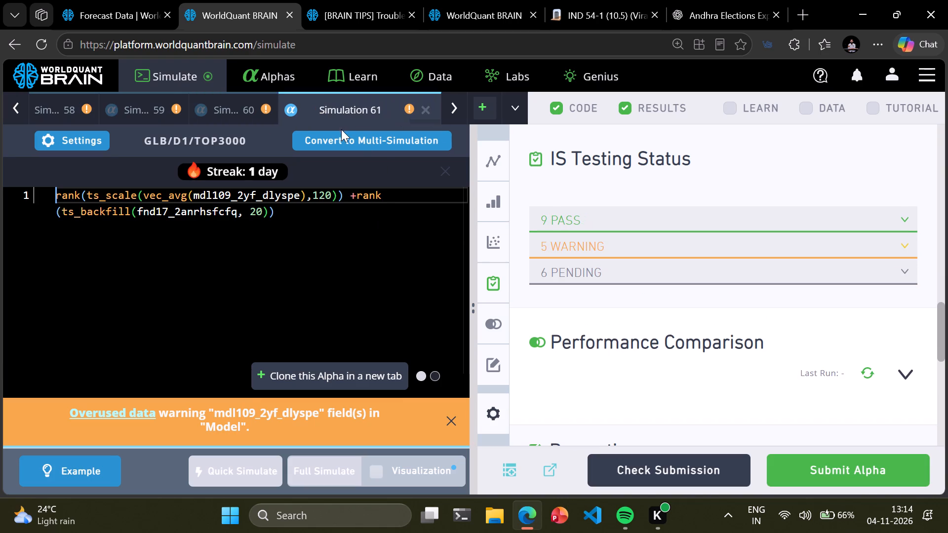
{"action": "left_click", "coordinate": [587, 215]}
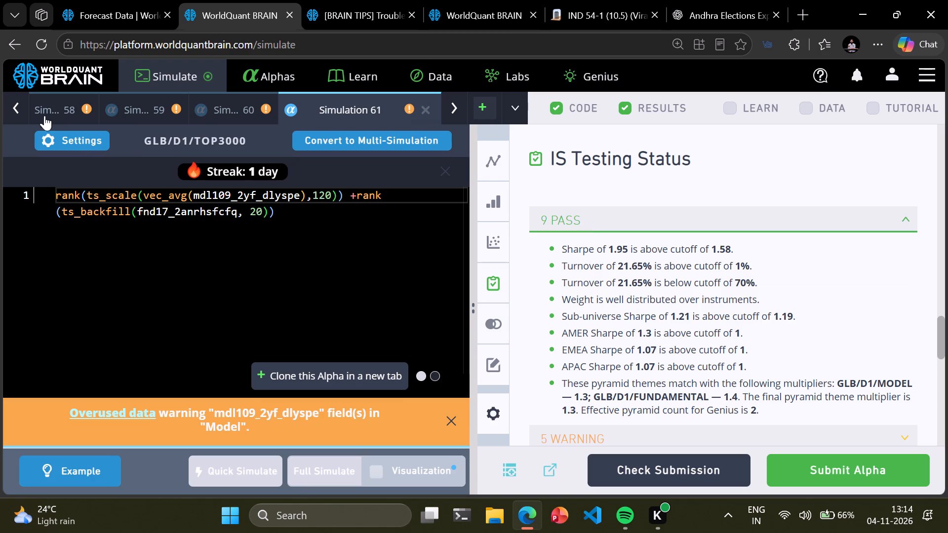
Examine the IS Testing Status of Simulations 56 down to 52, including the warnings of 55, 54 and 52 and the passes of 52.
{"action": "double_click", "coordinate": [17, 105]}
{"action": "left_click", "coordinate": [93, 106]}
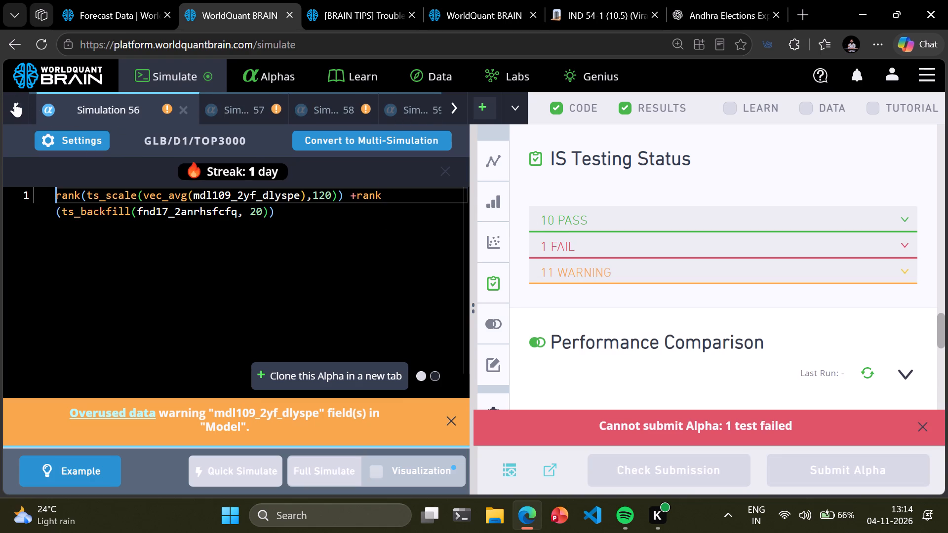
{"action": "left_click", "coordinate": [15, 102]}
{"action": "left_click", "coordinate": [203, 108]}
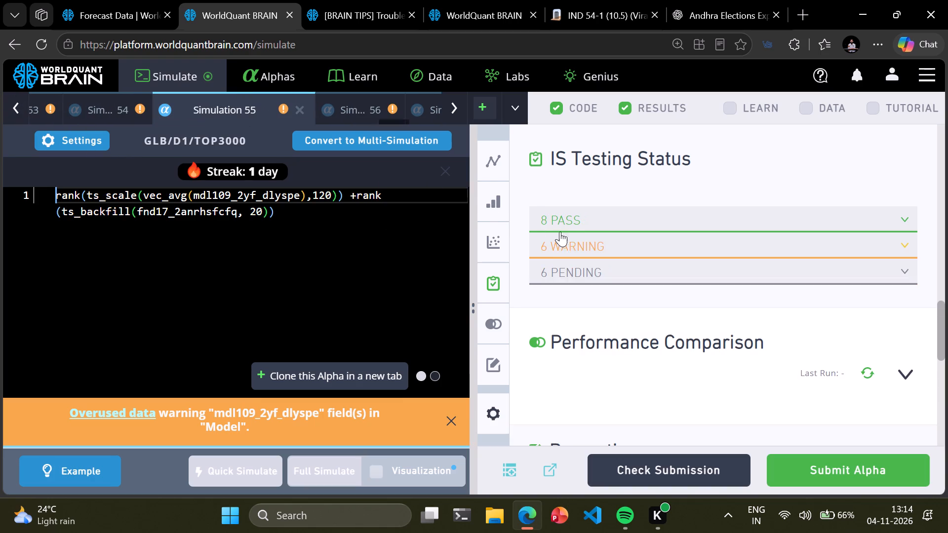
{"action": "left_click", "coordinate": [572, 236]}
{"action": "left_click", "coordinate": [100, 105]}
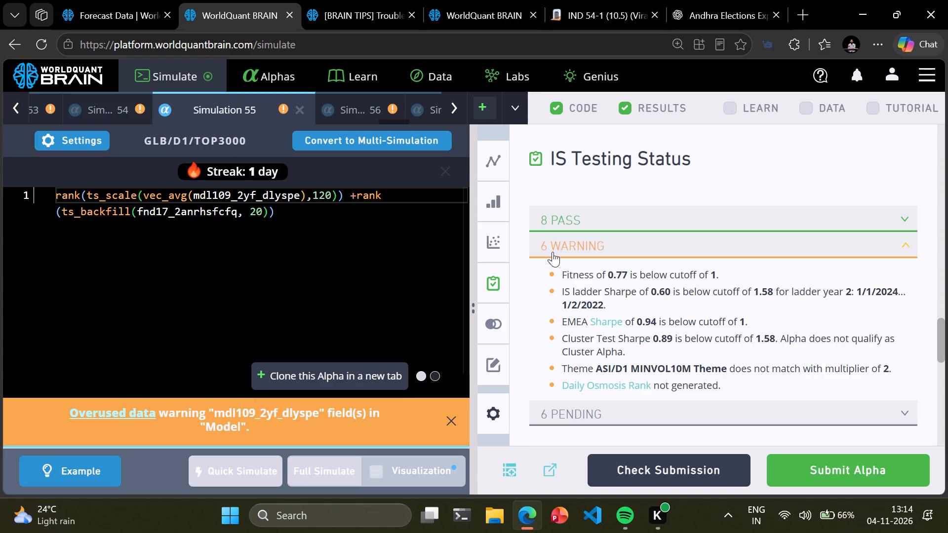
{"action": "left_click", "coordinate": [574, 242]}
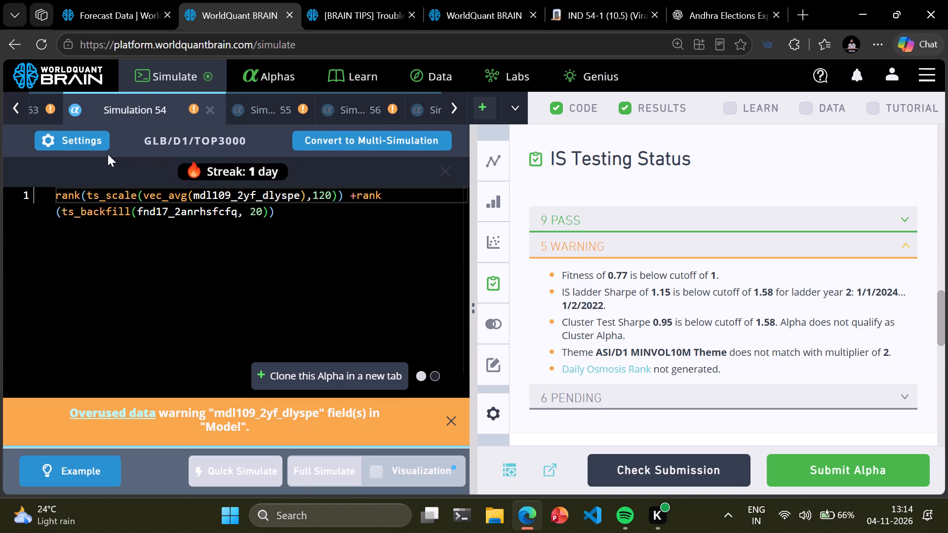
{"action": "left_click", "coordinate": [40, 111]}
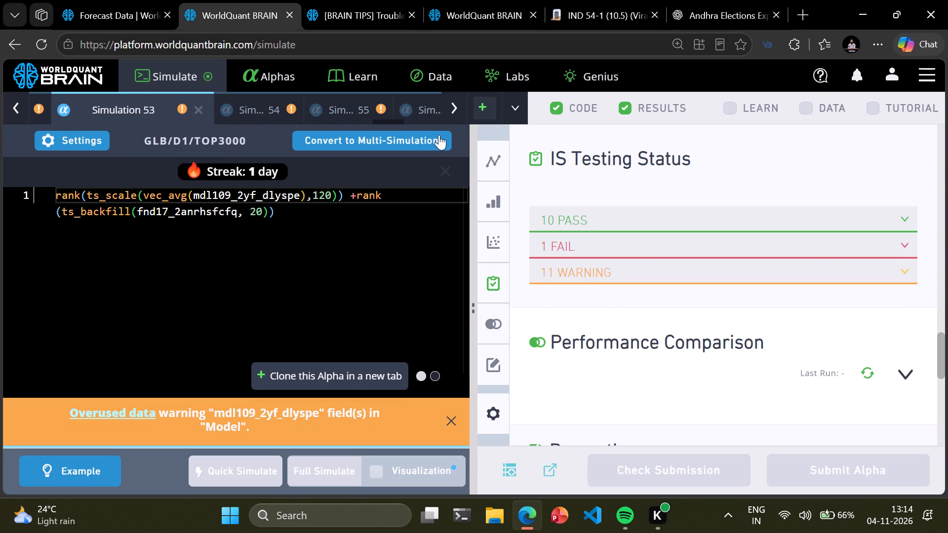
{"action": "left_click", "coordinate": [33, 116]}
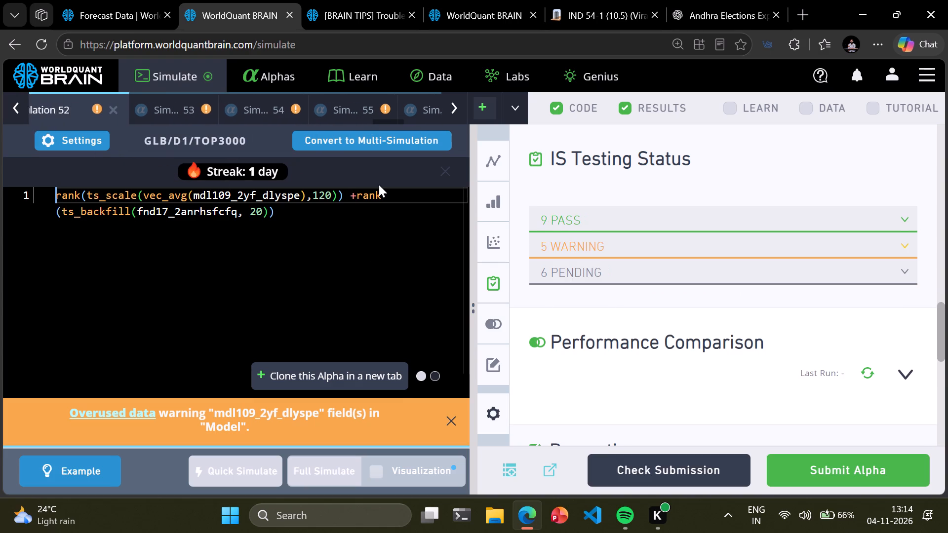
{"action": "double_click", "coordinate": [454, 111]}
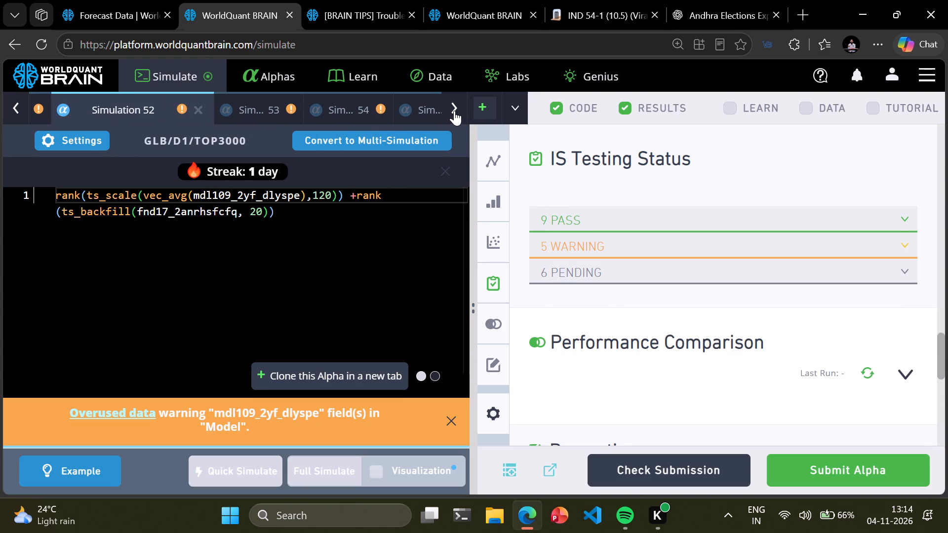
{"action": "left_click", "coordinate": [592, 238]}
{"action": "left_click", "coordinate": [682, 221]}
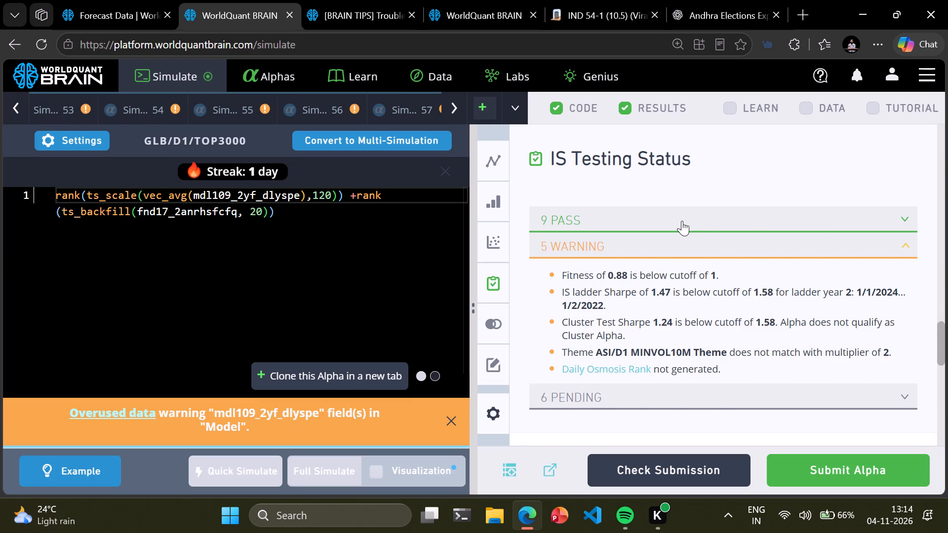
Review the IS Testing Status of Simulations 61 down to 58, including the passes of Simulation 59 and the warnings of Simulation 58.
{"action": "triple_click", "coordinate": [452, 112]}
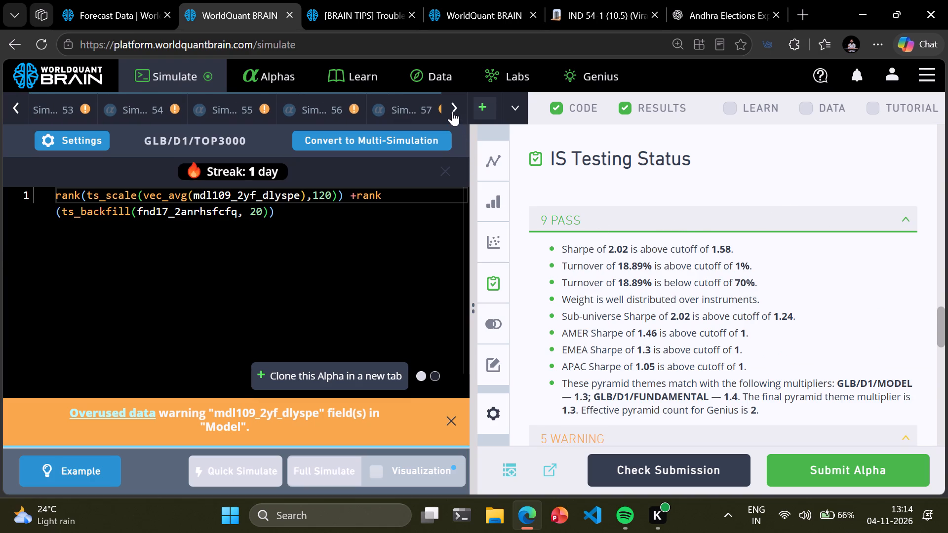
{"action": "left_click", "coordinate": [461, 123]}
{"action": "double_click", "coordinate": [461, 116]}
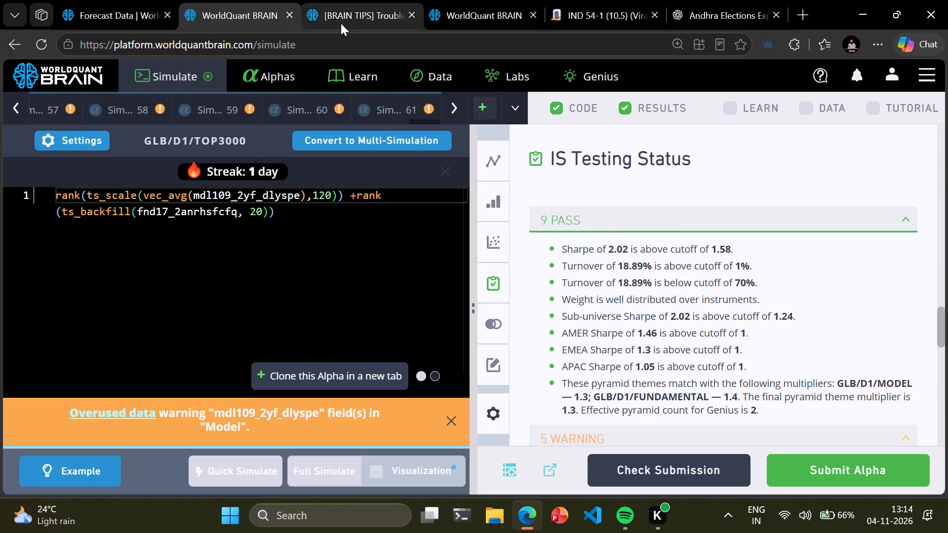
{"action": "left_click", "coordinate": [409, 92]}
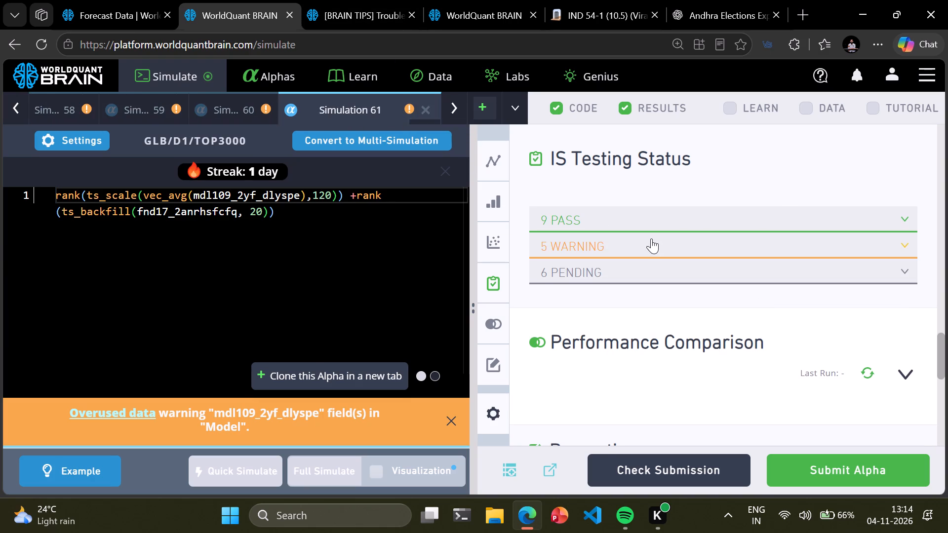
{"action": "left_click", "coordinate": [250, 112]}
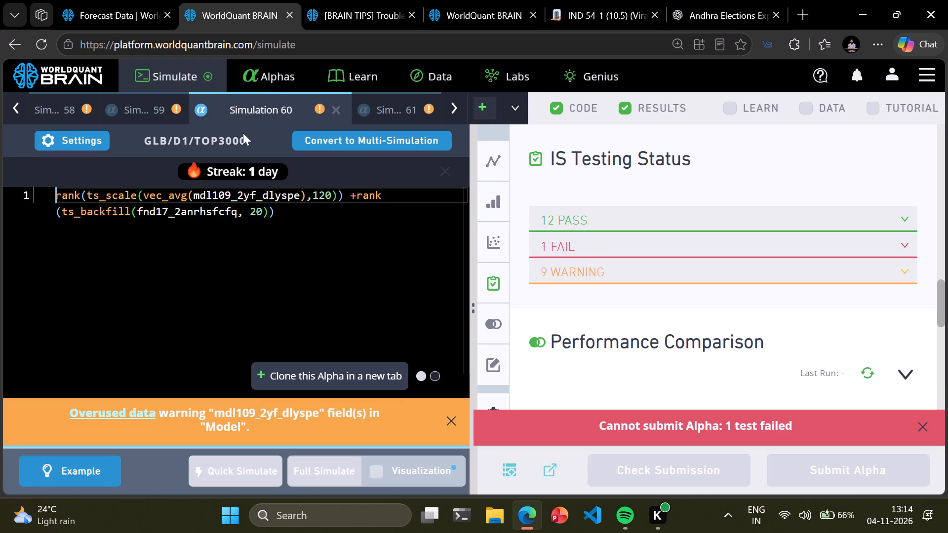
{"action": "left_click", "coordinate": [140, 111]}
{"action": "left_click", "coordinate": [569, 216]}
{"action": "left_click", "coordinate": [569, 217]}
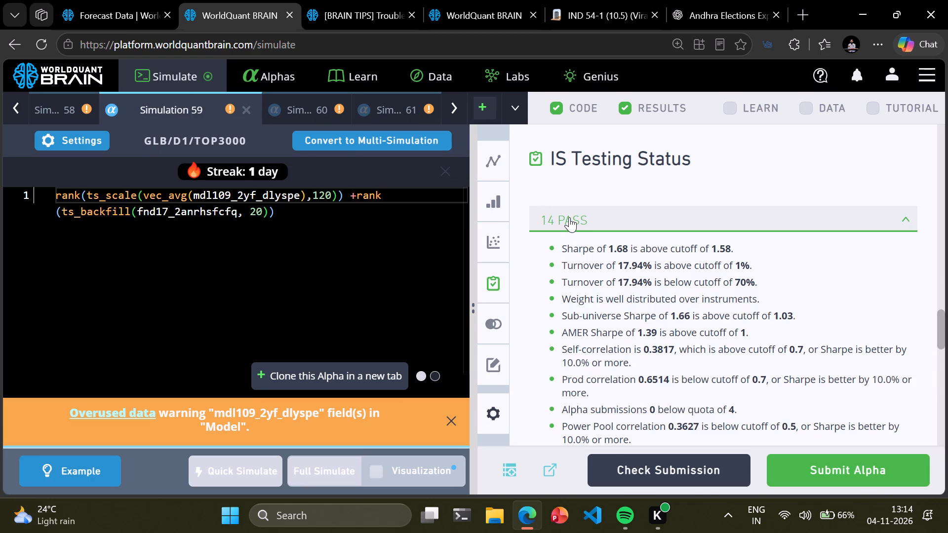
{"action": "left_click", "coordinate": [51, 109]}
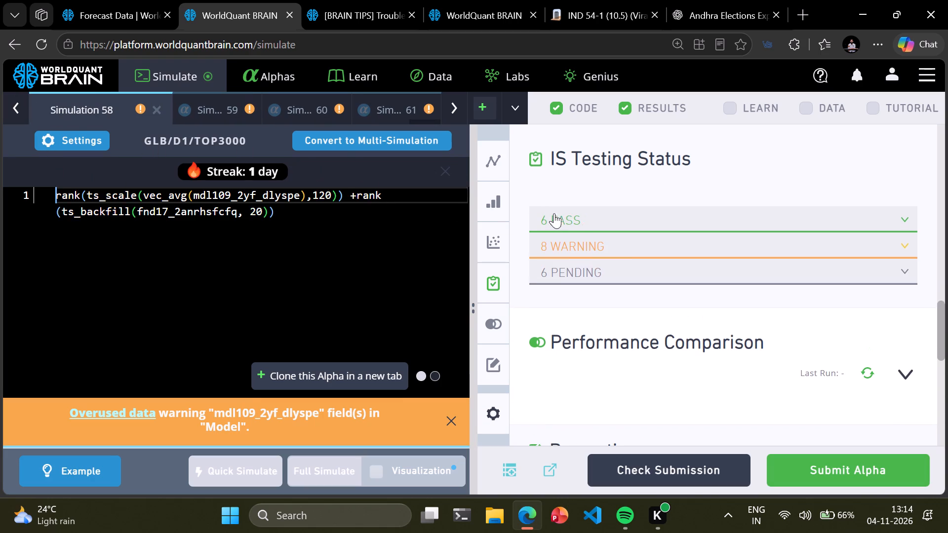
{"action": "left_click", "coordinate": [572, 209]}
{"action": "left_click", "coordinate": [572, 215]}
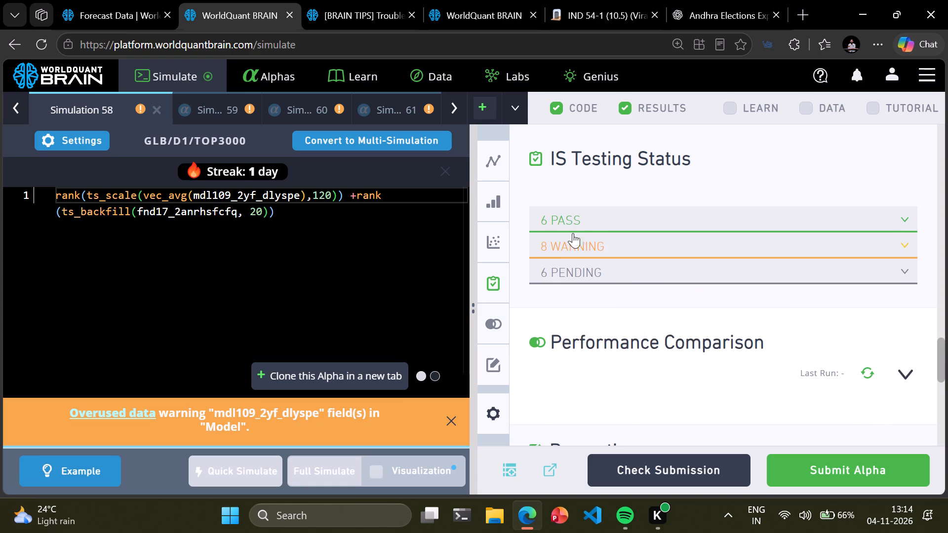
{"action": "left_click", "coordinate": [576, 245]}
{"action": "left_click", "coordinate": [17, 116]}
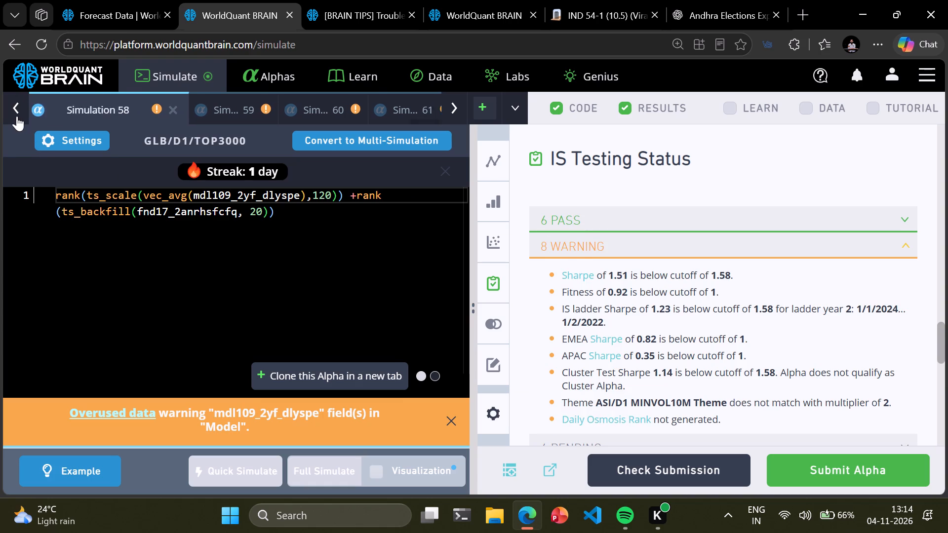
Review the passes and warnings of Simulation 57, submit its alpha and dismiss the overused data notice.
{"action": "left_click", "coordinate": [164, 111]}
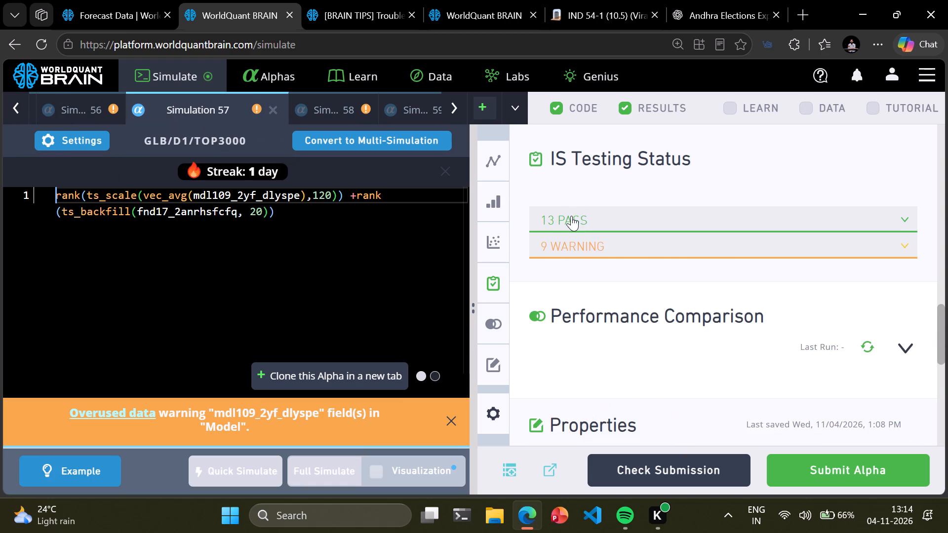
{"action": "left_click", "coordinate": [571, 216]}
{"action": "left_click", "coordinate": [571, 216]}
{"action": "left_click", "coordinate": [575, 235]}
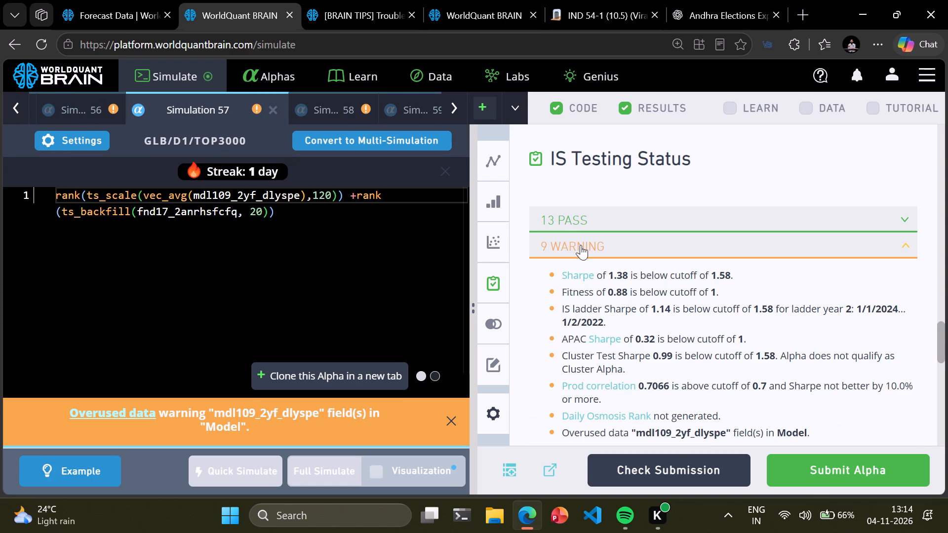
{"action": "left_click", "coordinate": [810, 482]}
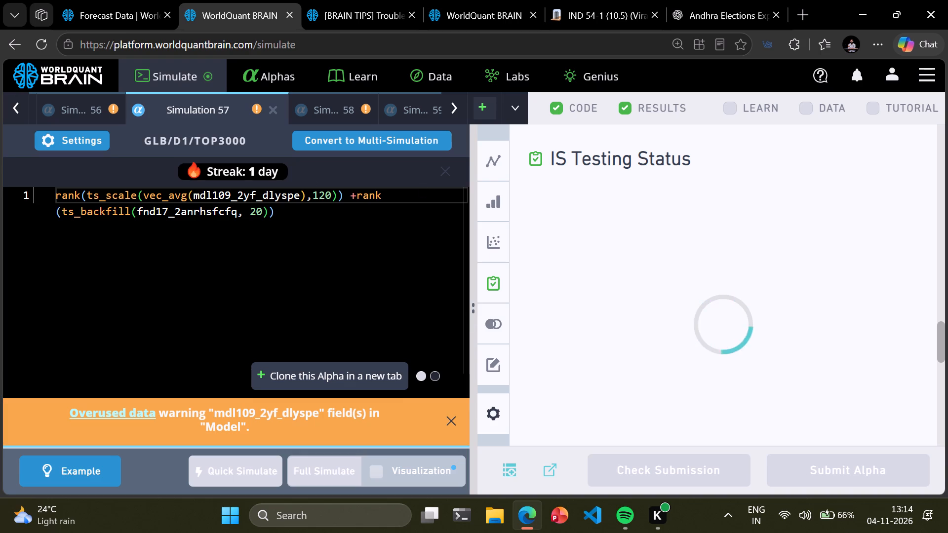
{"action": "left_click", "coordinate": [452, 420]}
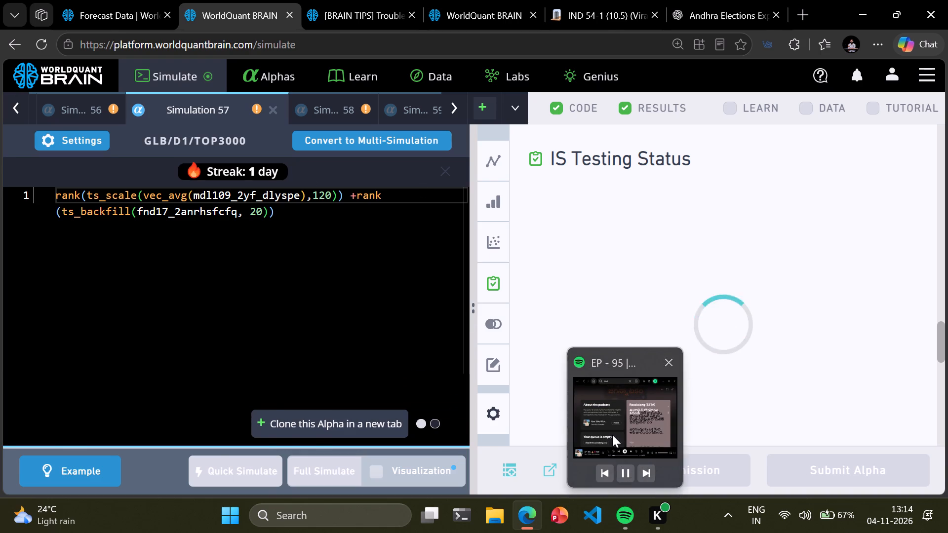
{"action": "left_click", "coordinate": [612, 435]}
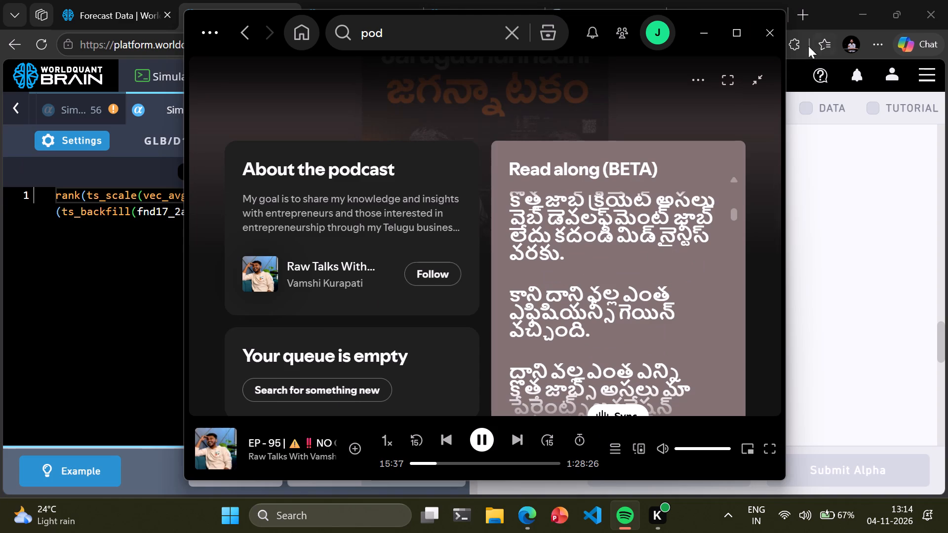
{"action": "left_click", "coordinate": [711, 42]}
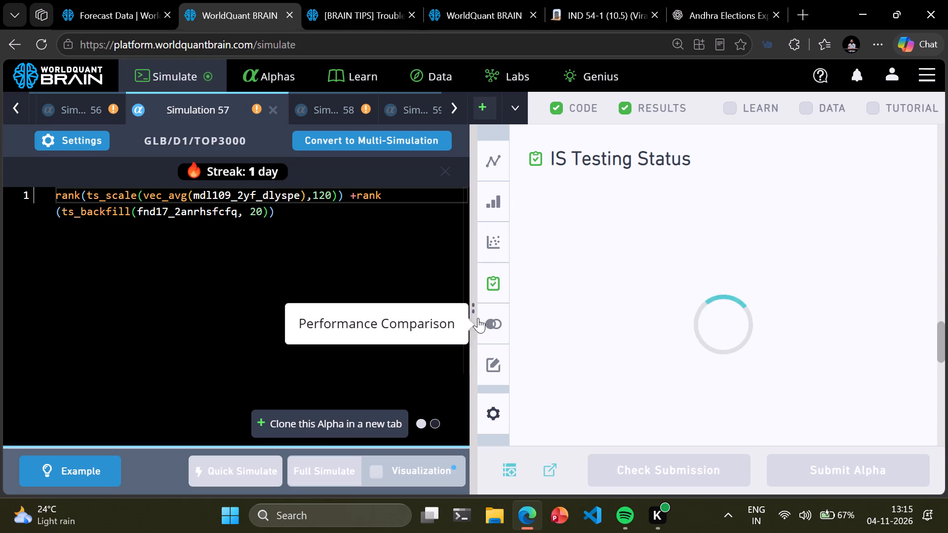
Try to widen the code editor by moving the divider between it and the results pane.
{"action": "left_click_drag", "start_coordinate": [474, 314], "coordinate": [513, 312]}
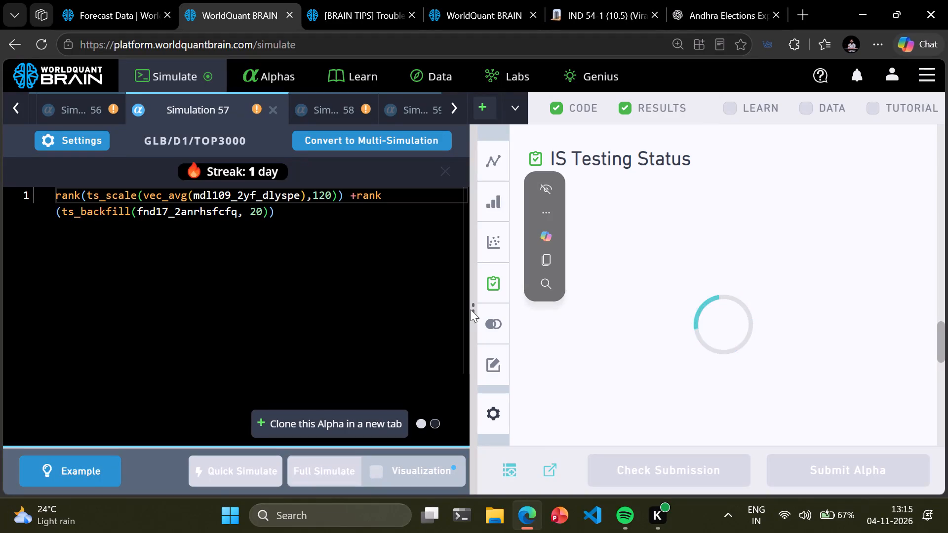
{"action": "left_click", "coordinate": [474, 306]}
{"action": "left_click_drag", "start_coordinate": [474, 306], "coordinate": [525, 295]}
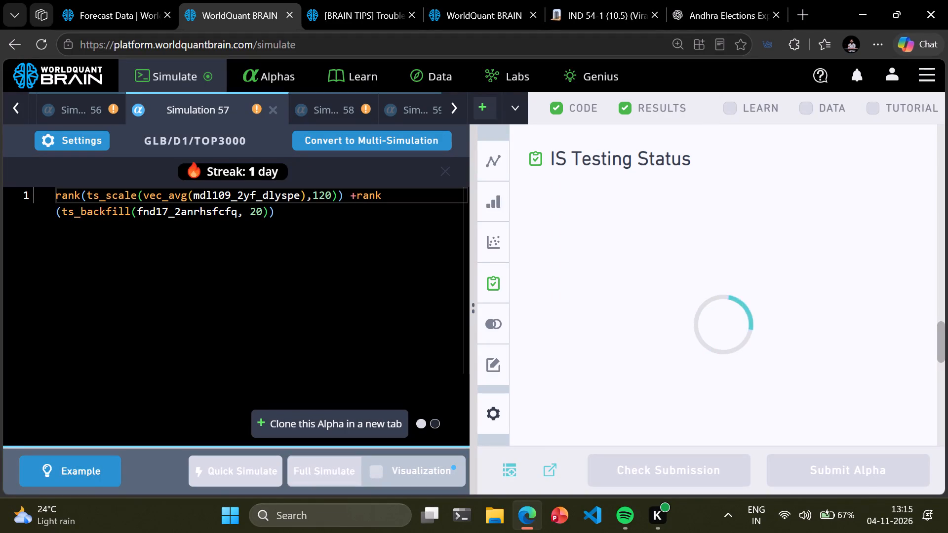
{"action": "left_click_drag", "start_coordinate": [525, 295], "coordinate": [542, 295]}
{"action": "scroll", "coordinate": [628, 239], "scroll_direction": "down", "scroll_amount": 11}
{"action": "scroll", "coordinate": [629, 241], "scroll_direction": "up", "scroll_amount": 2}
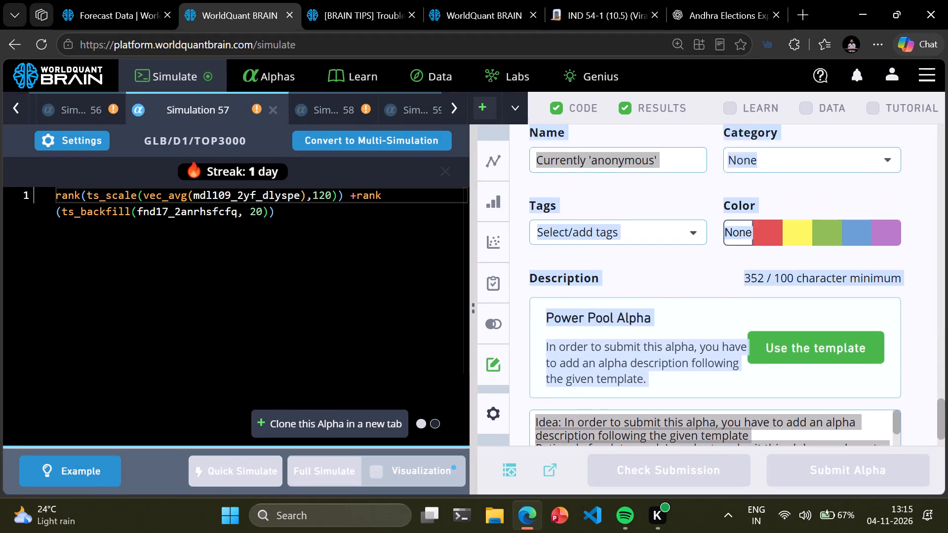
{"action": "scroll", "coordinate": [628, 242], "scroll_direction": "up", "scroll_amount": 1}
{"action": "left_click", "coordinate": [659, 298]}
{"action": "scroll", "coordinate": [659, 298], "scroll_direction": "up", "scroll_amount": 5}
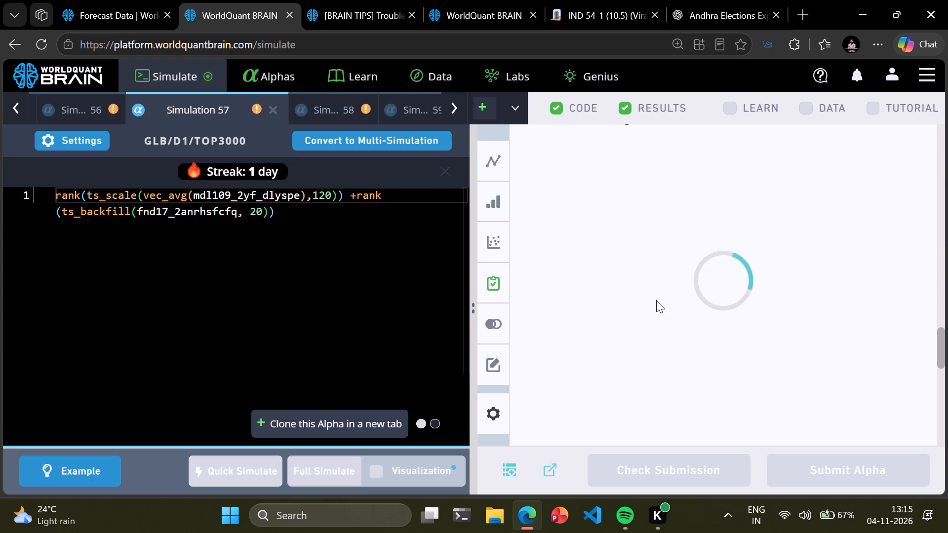
Check the latest commentary on the India vs New Zealand 1st ODI page on CREX.
{"action": "left_click", "coordinate": [591, 0]}
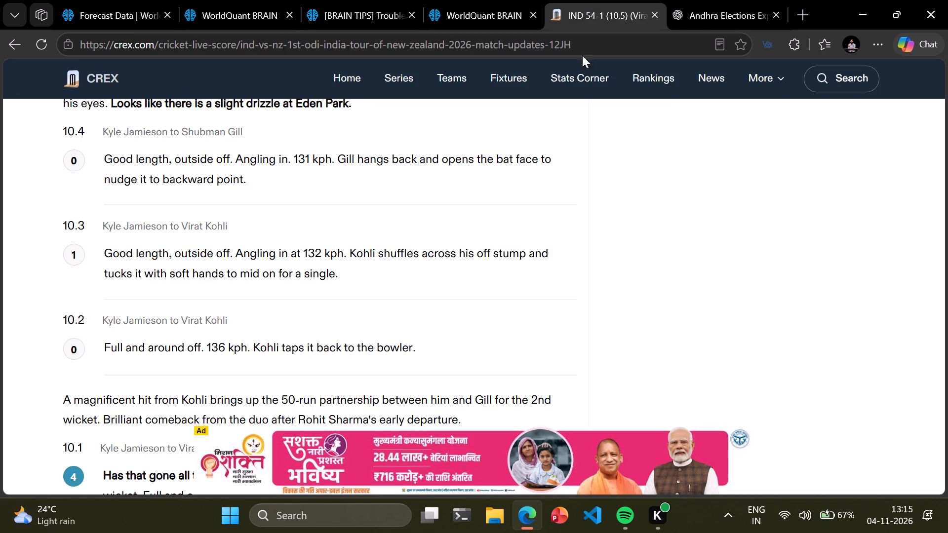
{"action": "scroll", "coordinate": [595, 274], "scroll_direction": "up", "scroll_amount": 20}
{"action": "scroll", "coordinate": [595, 274], "scroll_direction": "up", "scroll_amount": 8}
{"action": "scroll", "coordinate": [595, 274], "scroll_direction": "down", "scroll_amount": 4}
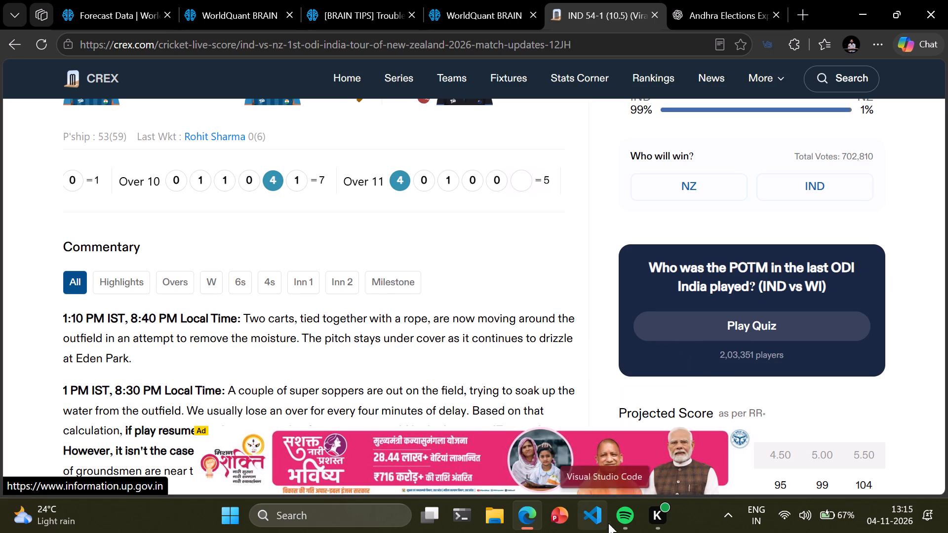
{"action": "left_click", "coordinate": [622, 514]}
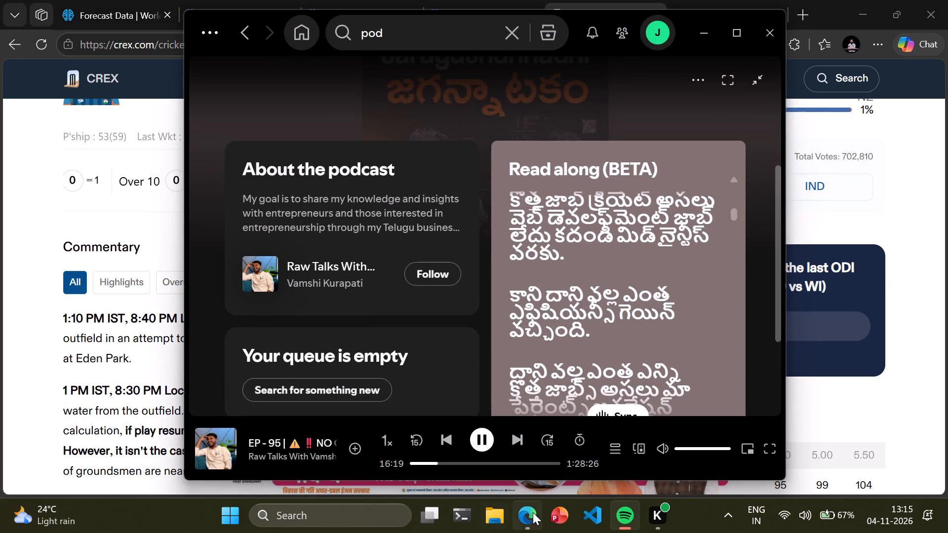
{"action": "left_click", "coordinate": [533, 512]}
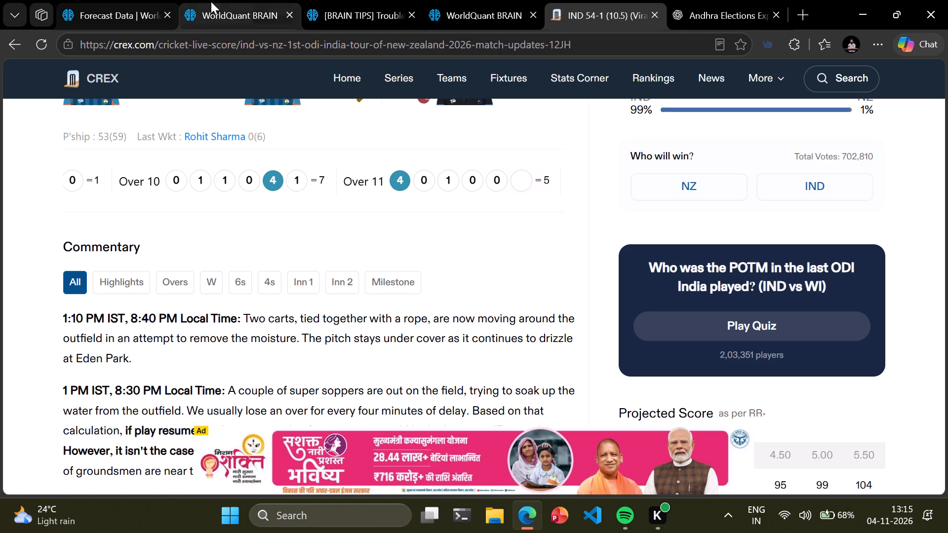
Return to the Simulation 57 page and pause the podcast episode playing in Spotify.
{"action": "left_click", "coordinate": [262, 0]}
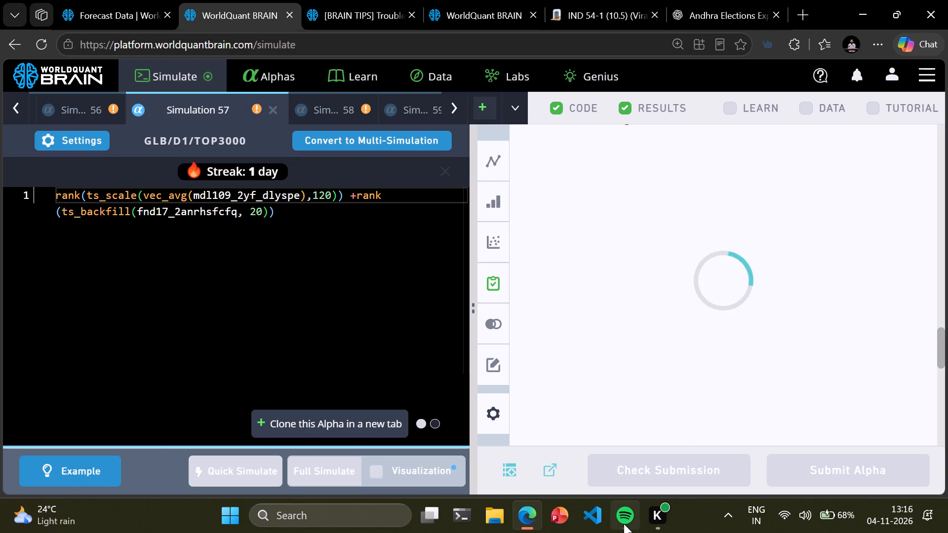
{"action": "left_click", "coordinate": [620, 473]}
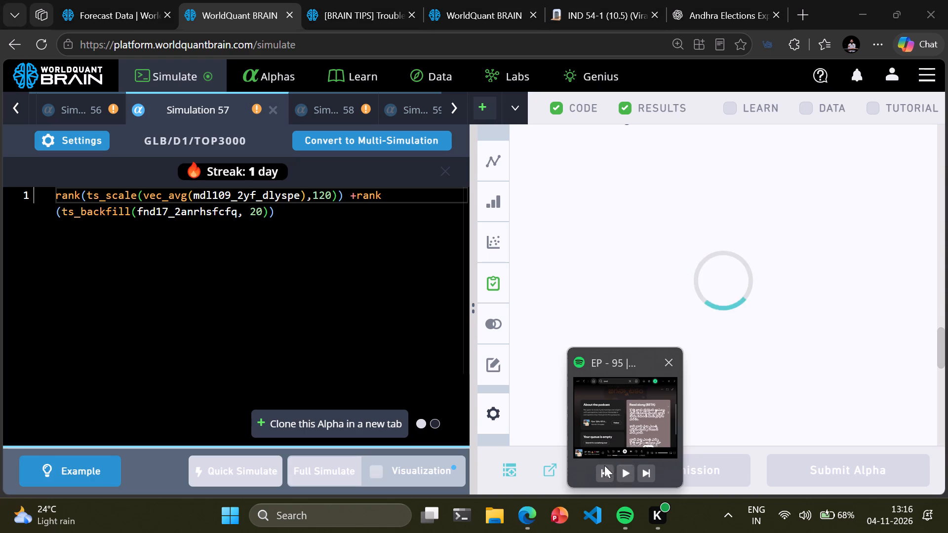
{"action": "left_click", "coordinate": [285, 379]}
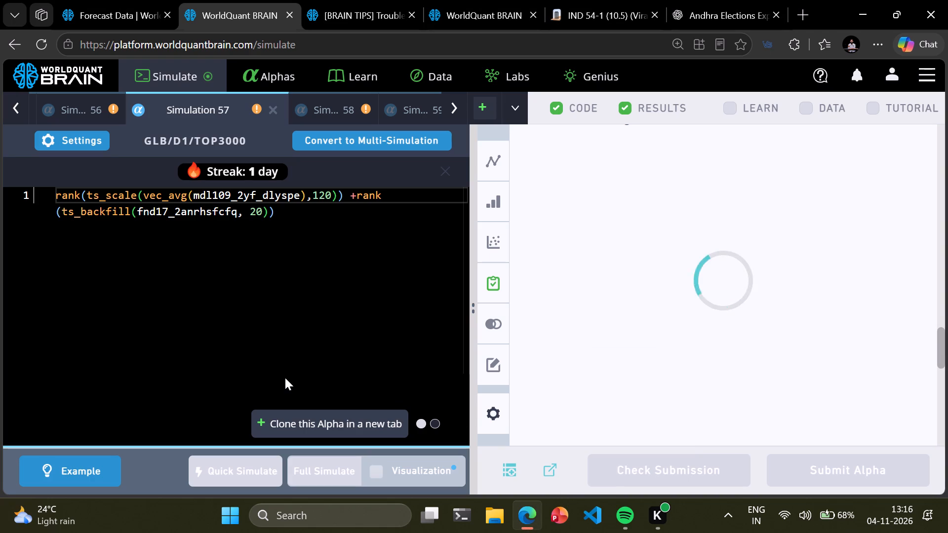
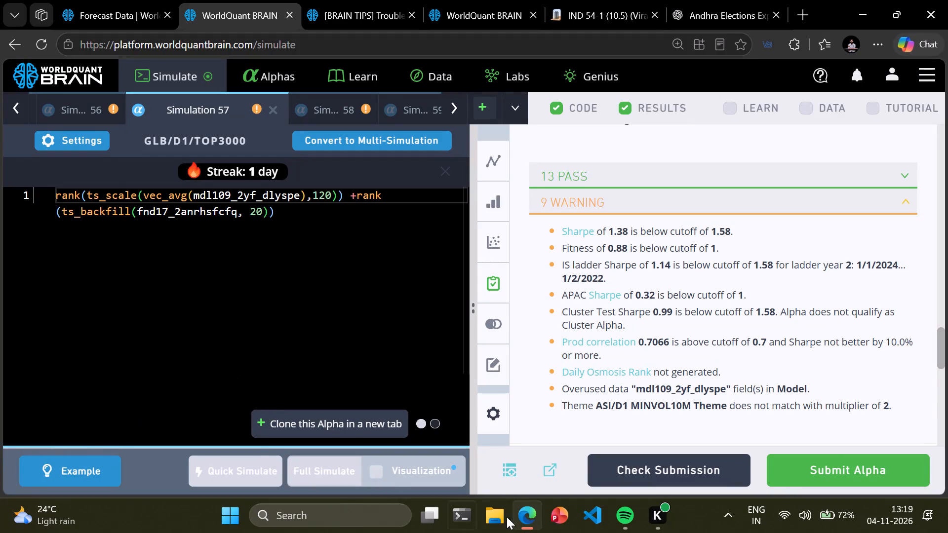
Submit the Simulation 57 alpha again from its IS Testing Status results.
{"action": "left_click", "coordinate": [831, 470]}
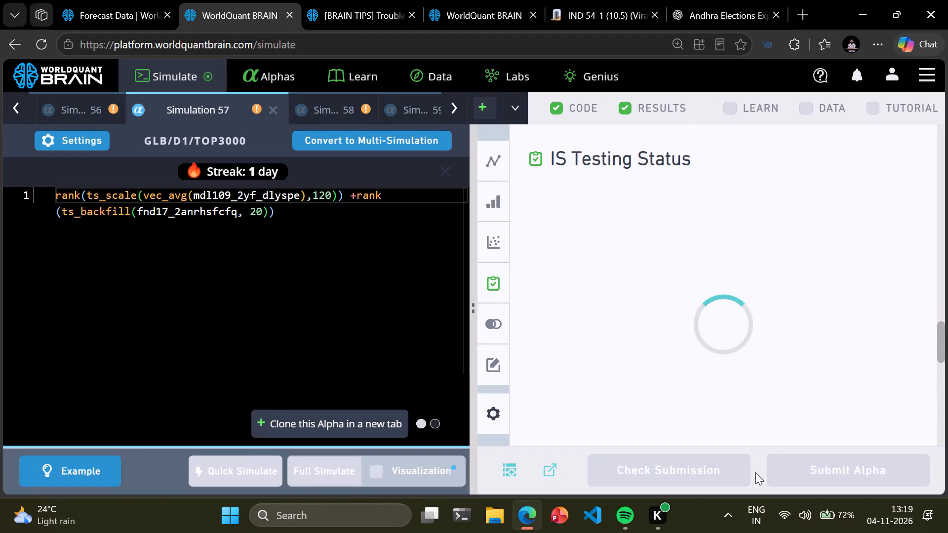